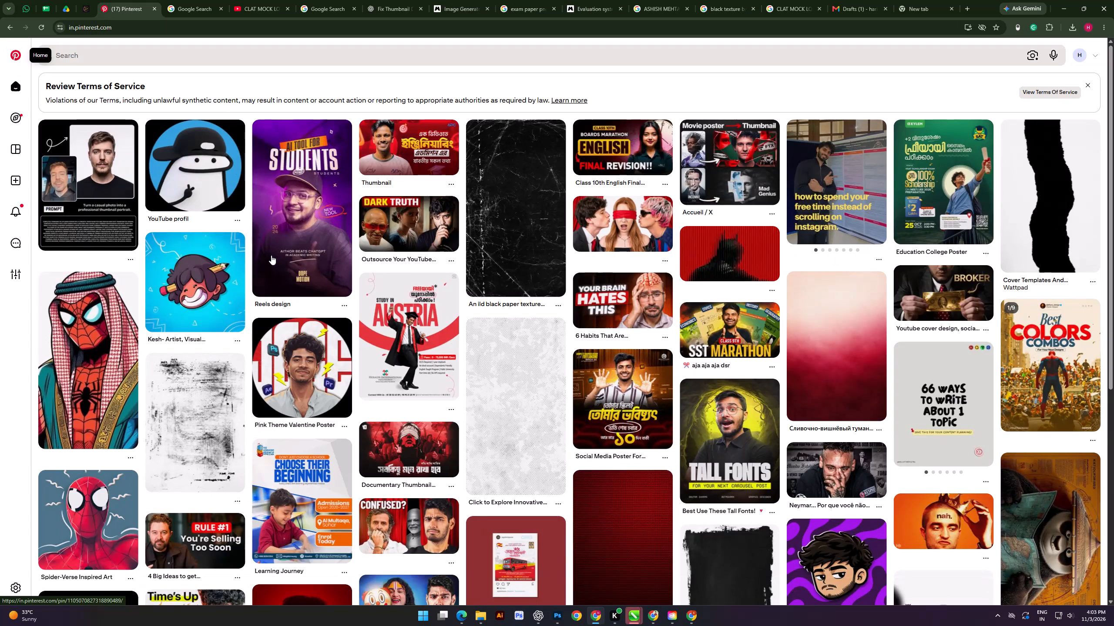
Search Pinterest for "MOVIE POSTER" and browse the results for a reference design.
click(209, 59)
text(MOVIE POSTER)
key(Return)
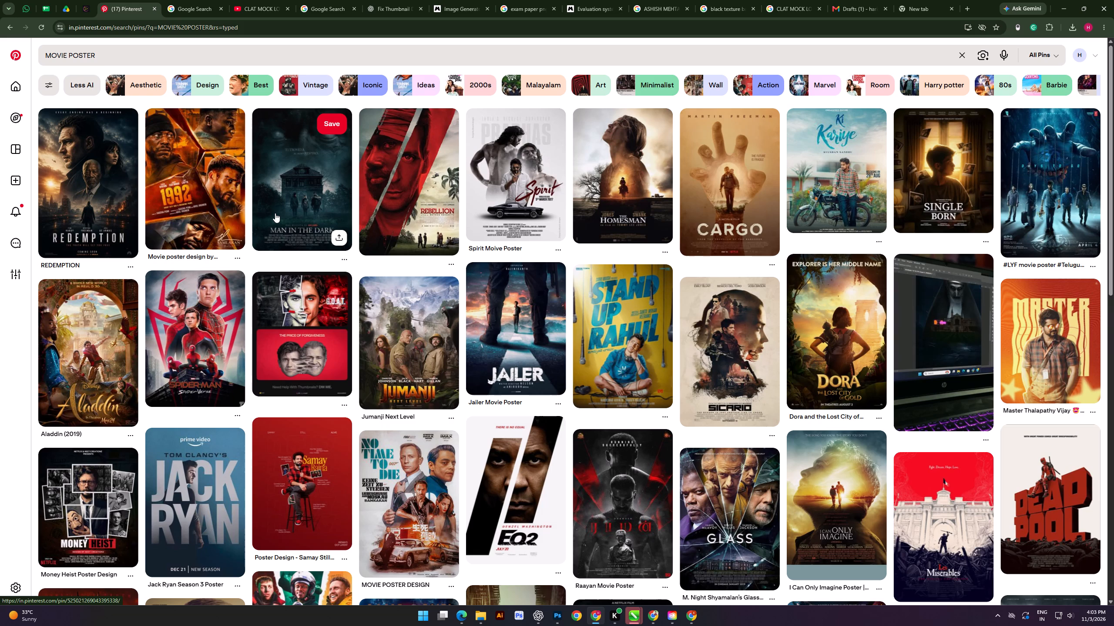
scroll(275, 213, down, 2)
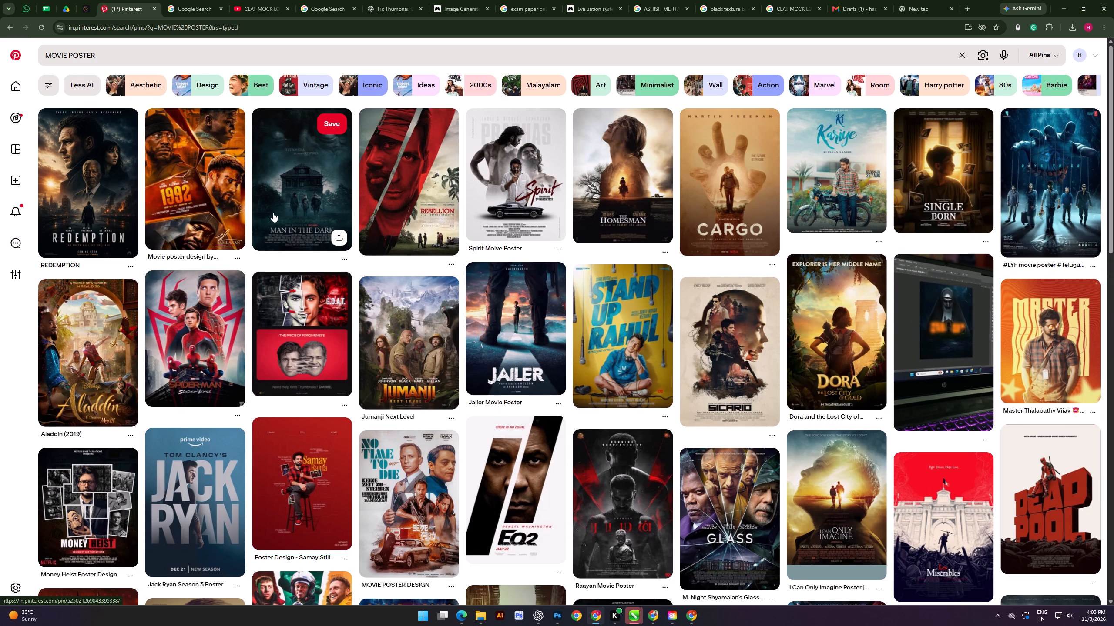
scroll(271, 210, down, 7)
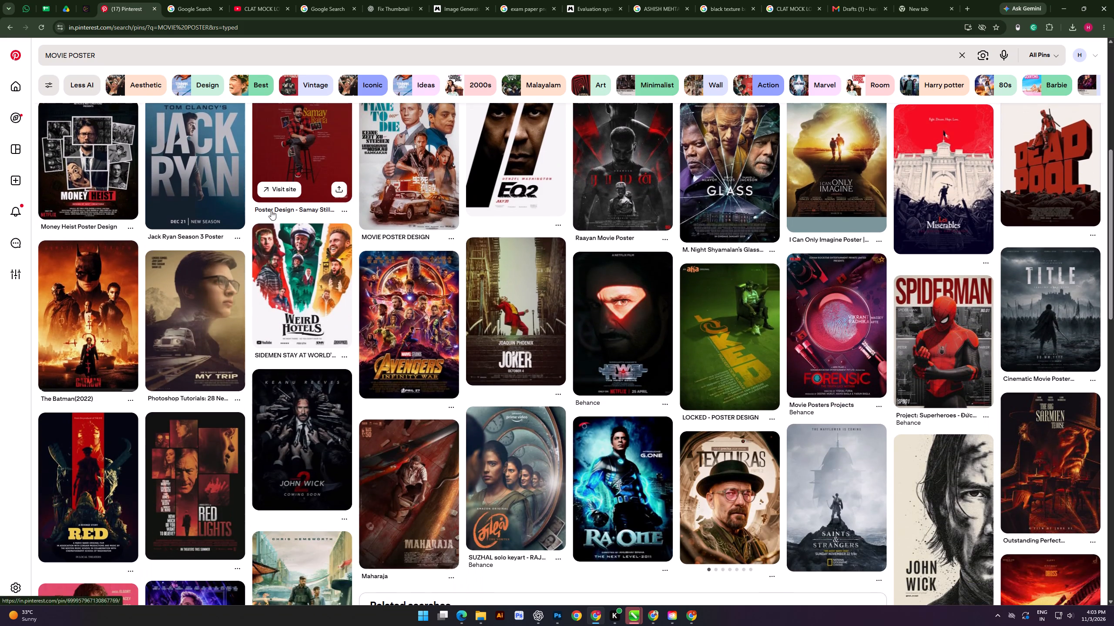
scroll(271, 210, down, 4)
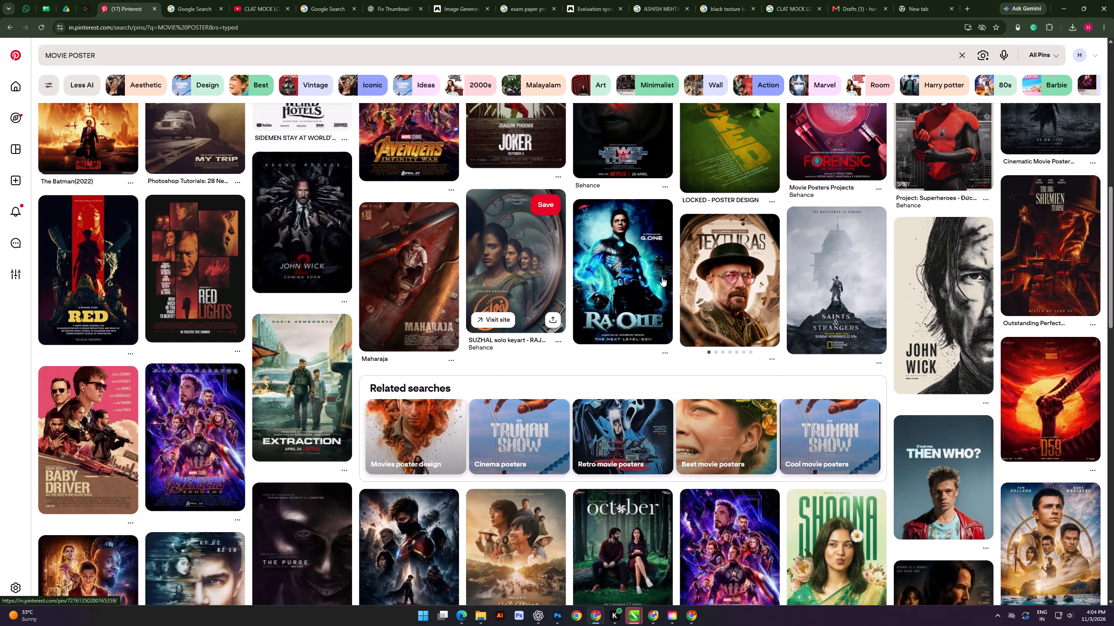
Open the TEXTURAS poster pin of the man in a hat and examine all its carousel slides, ending back on the cover.
click(731, 290)
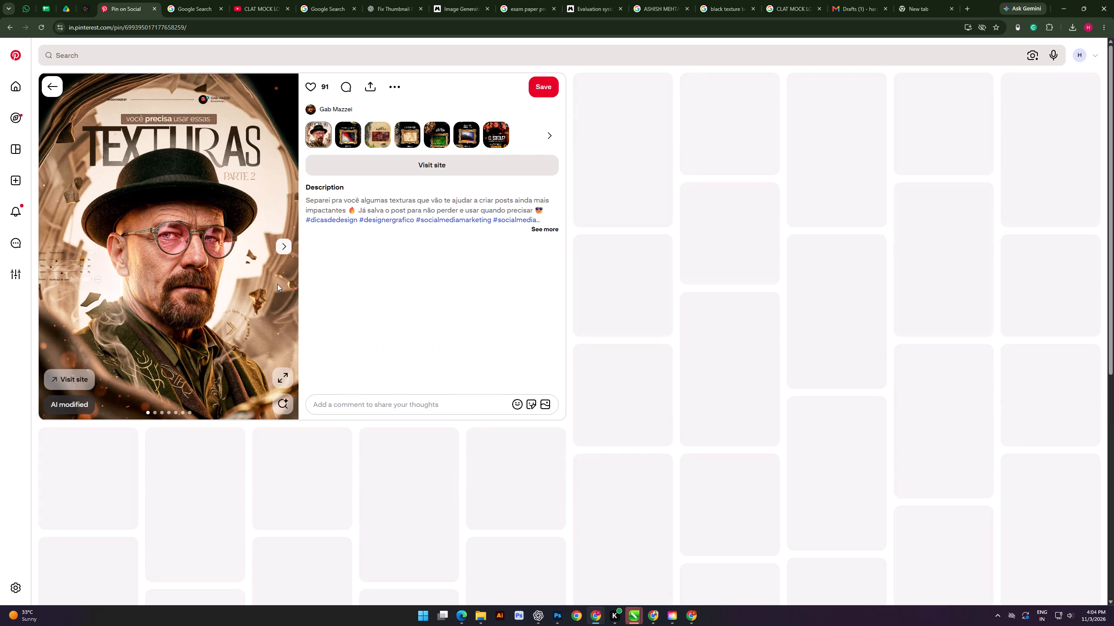
click(287, 250)
click(287, 250)
click(287, 250)
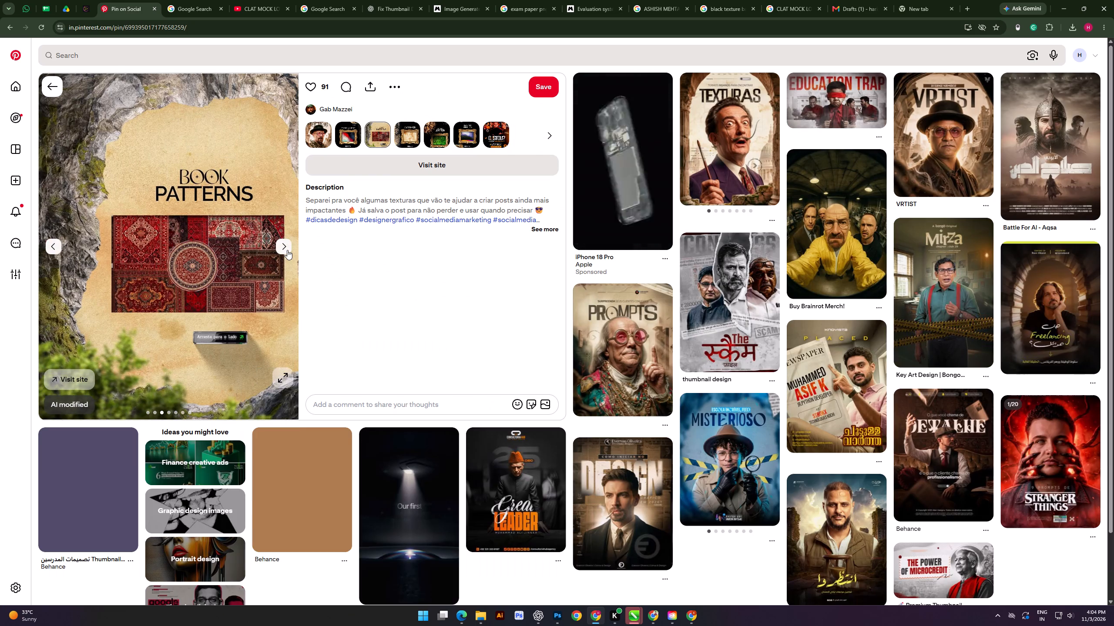
click(287, 250)
click(287, 250)
click(287, 250)
click(287, 250)
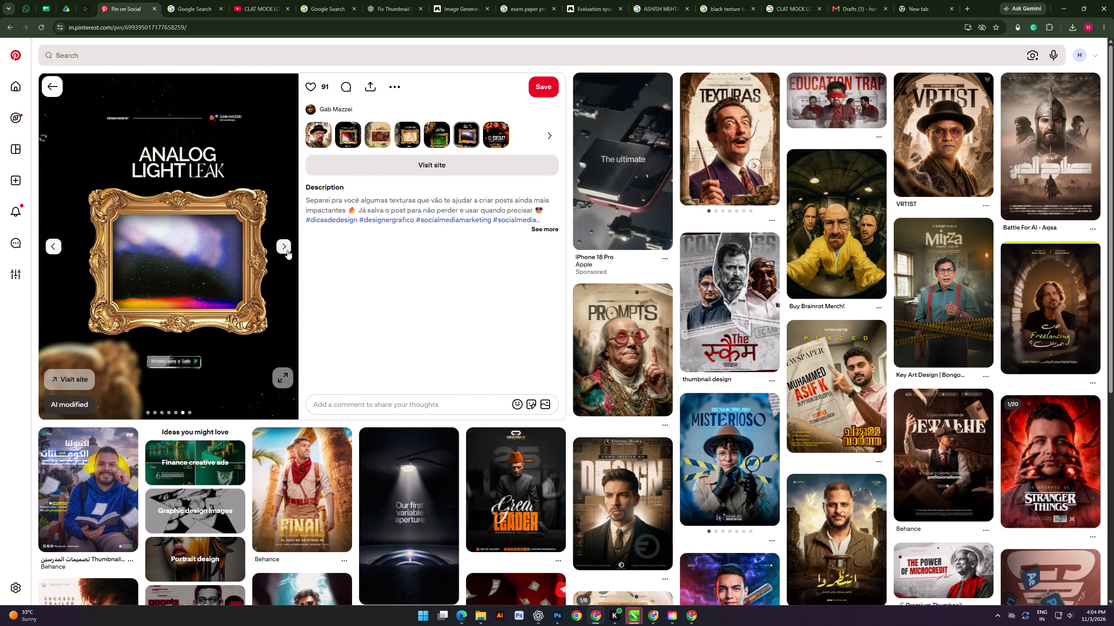
click(287, 250)
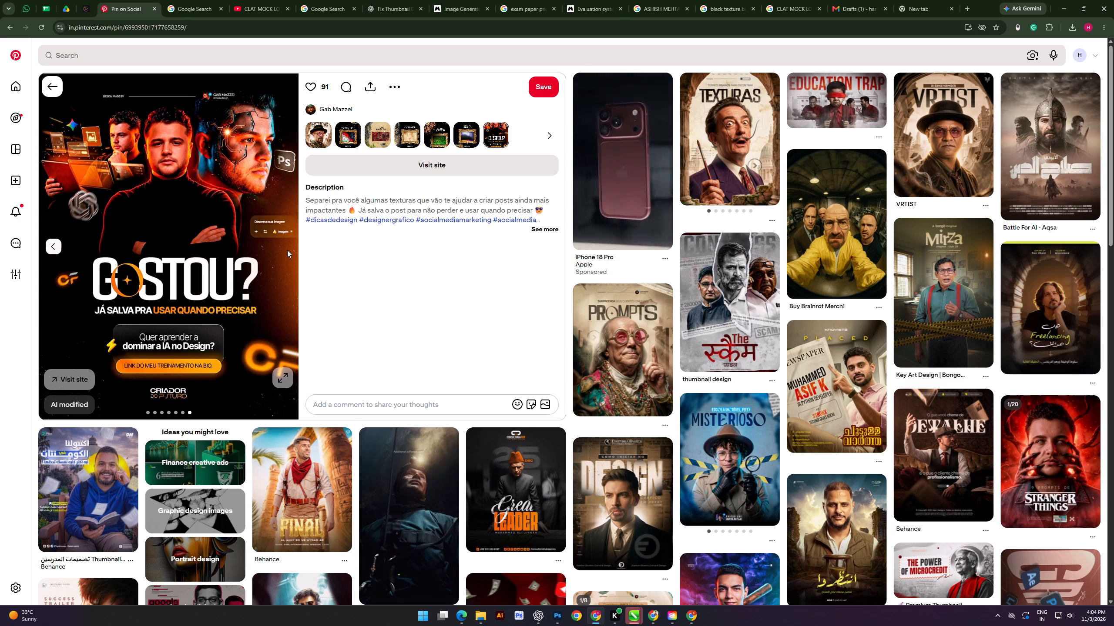
triple_click(56, 243)
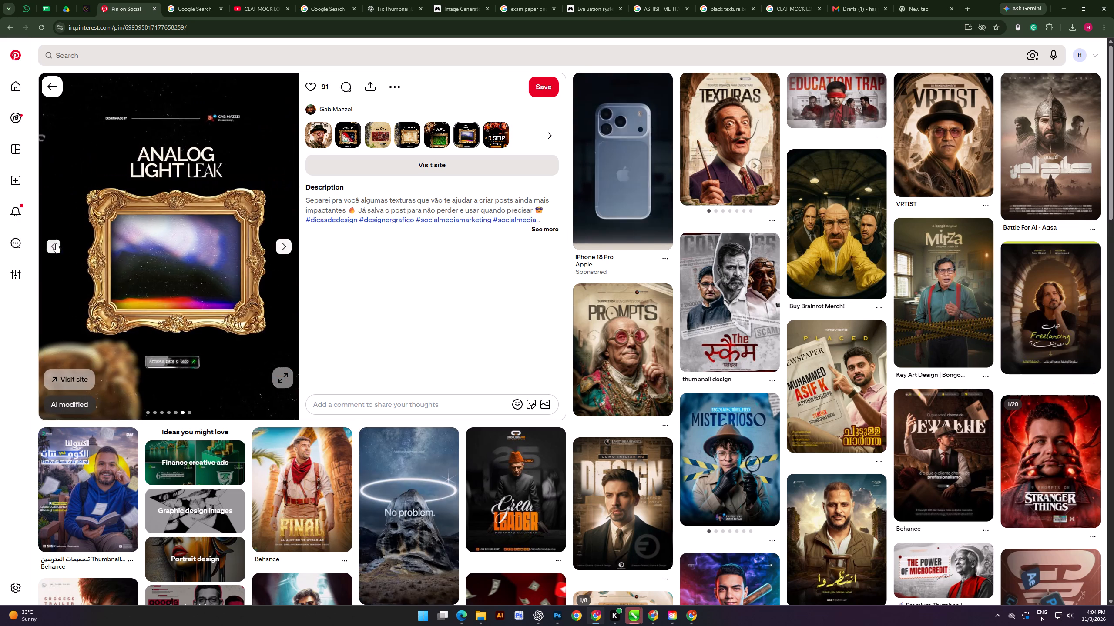
double_click(56, 243)
click(56, 243)
click(56, 243)
click(56, 243)
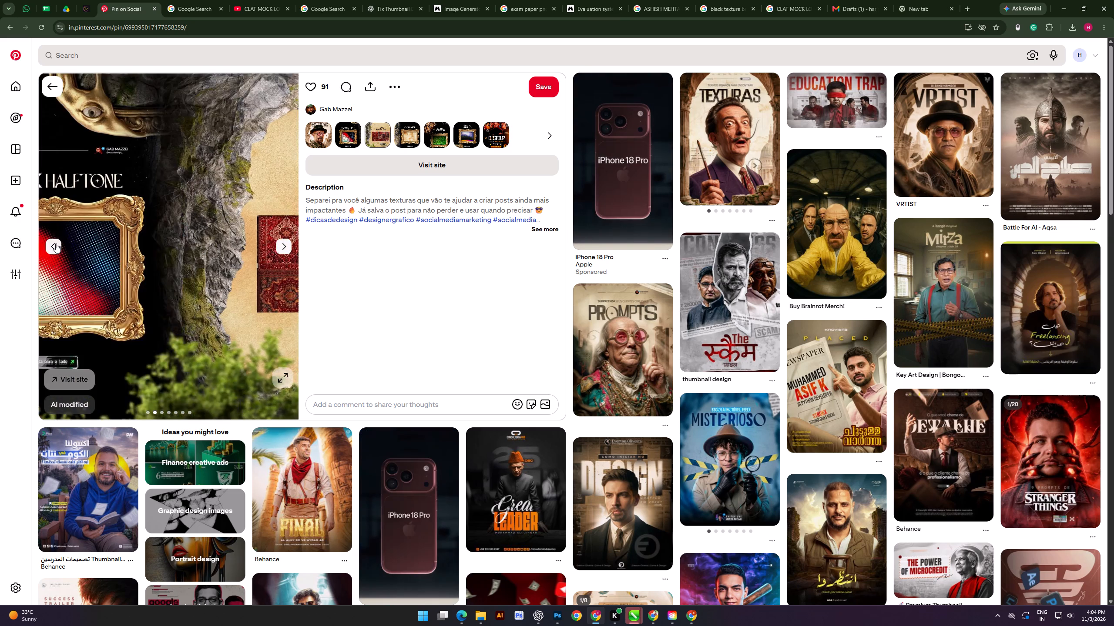
click(56, 243)
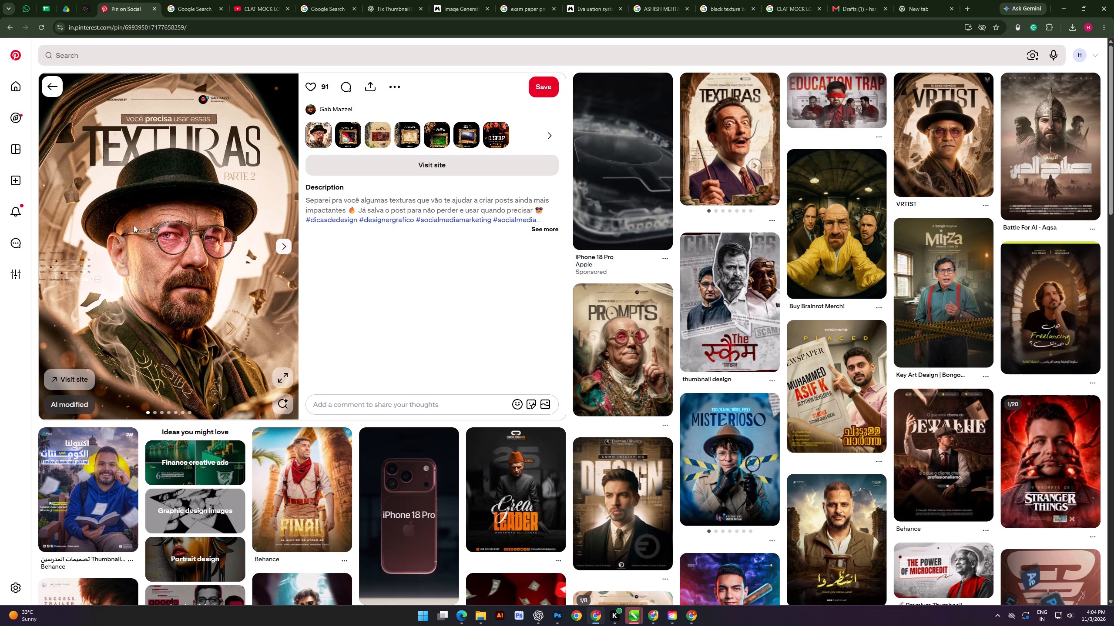
right_click(159, 156)
click(188, 192)
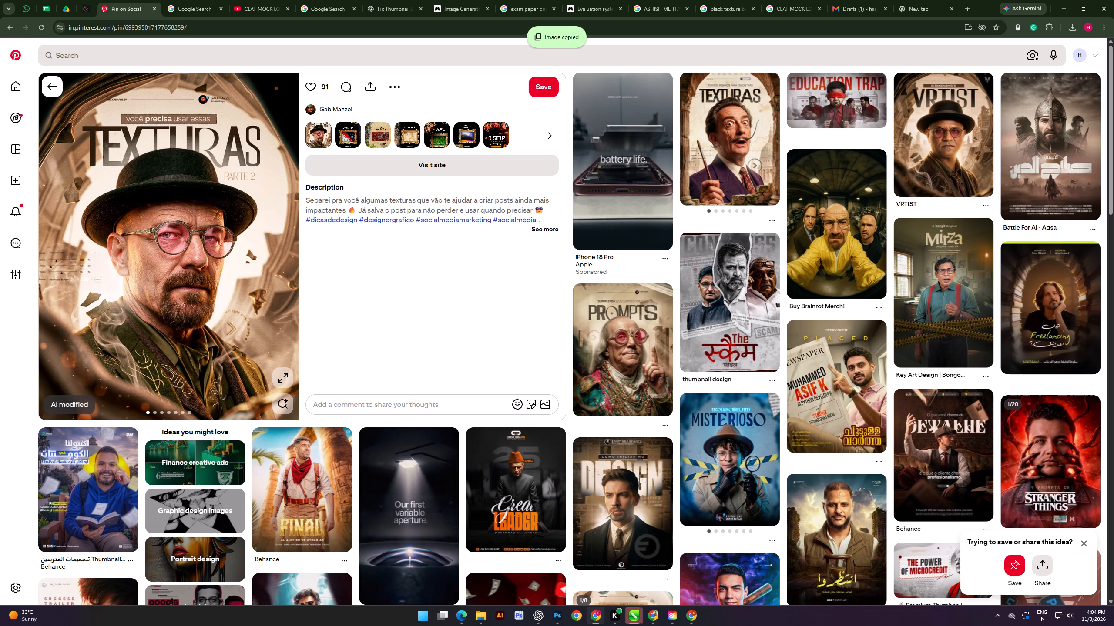
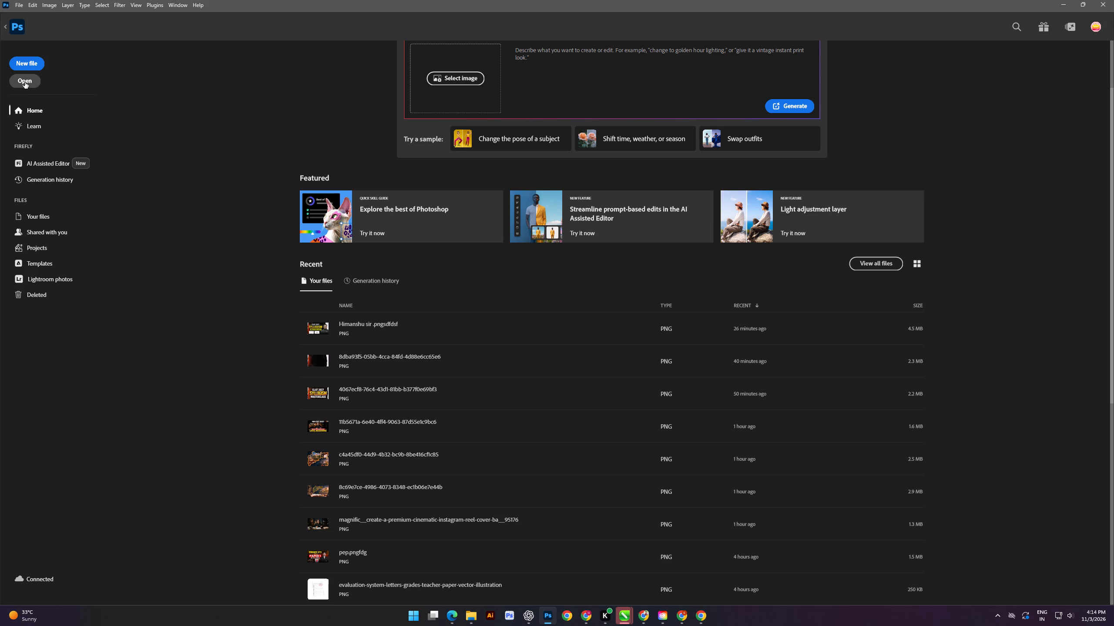
click(22, 193)
click(25, 183)
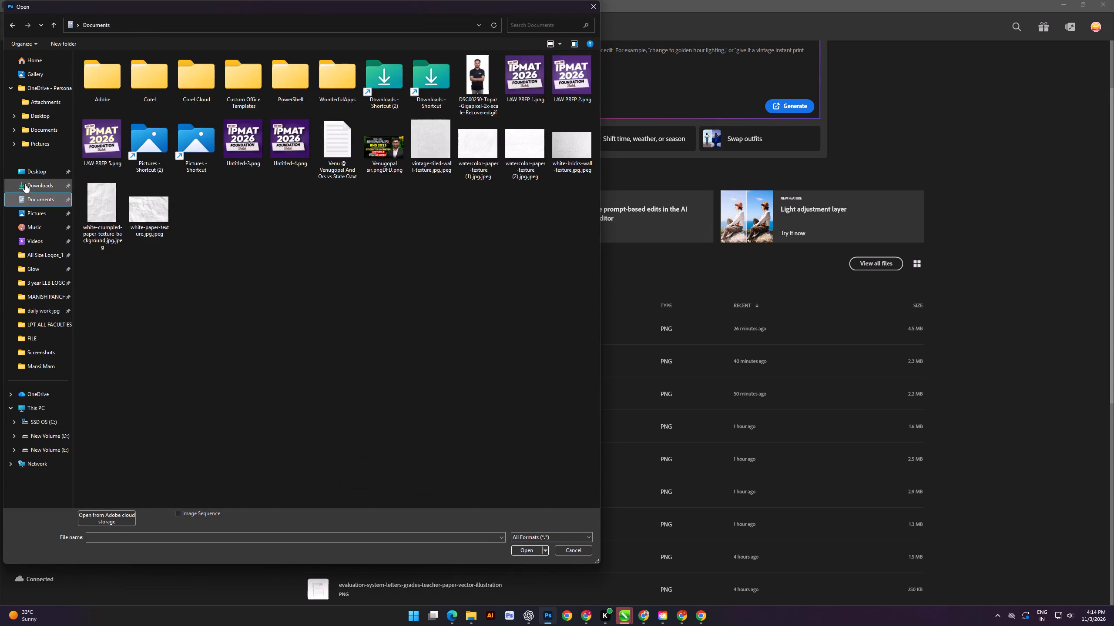
double_click(121, 153)
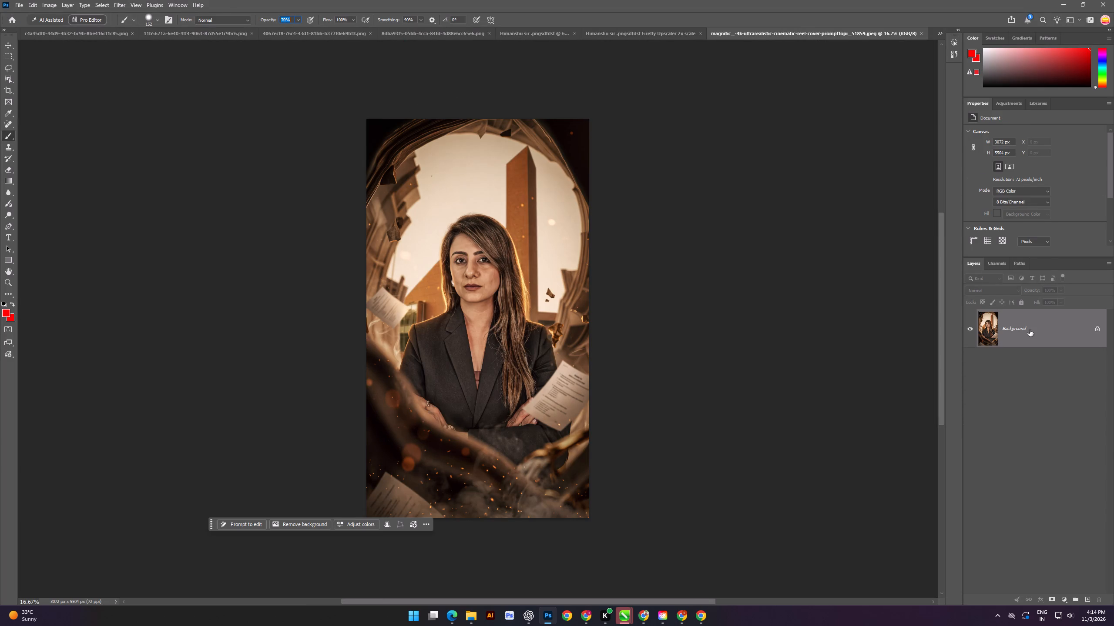
Convert the reel cover's Background layer to a smart object.
click(1028, 330)
right_click(1025, 327)
click(1062, 426)
Extend the canvas well above the image and slightly at both sides and below, and fill the added area with Generative Expand without a prompt.
click(13, 87)
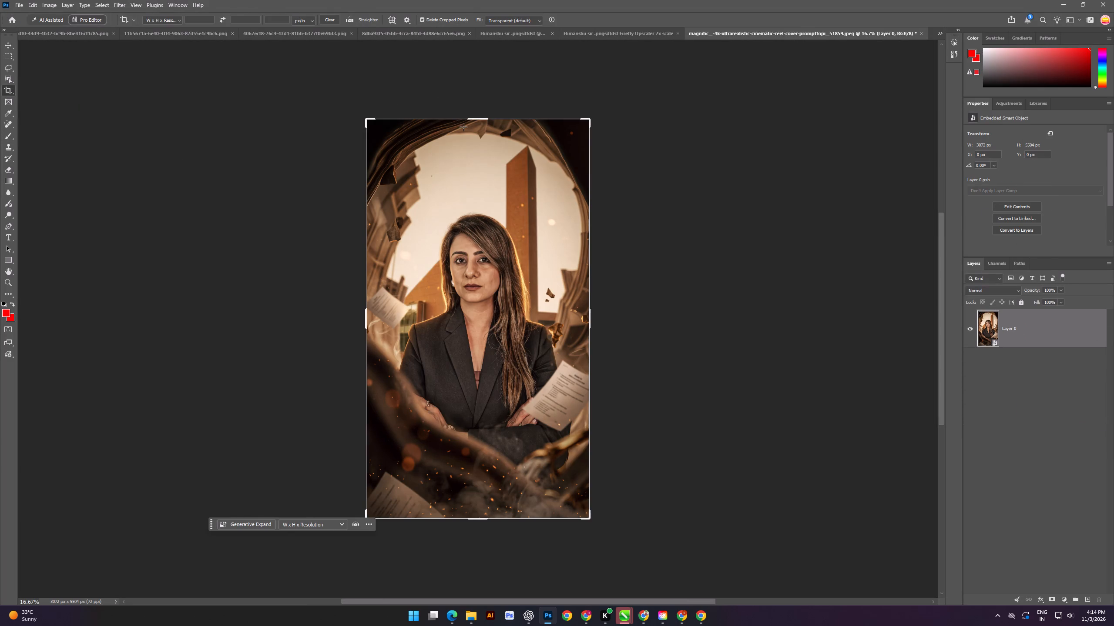
drag(478, 118, 476, 49)
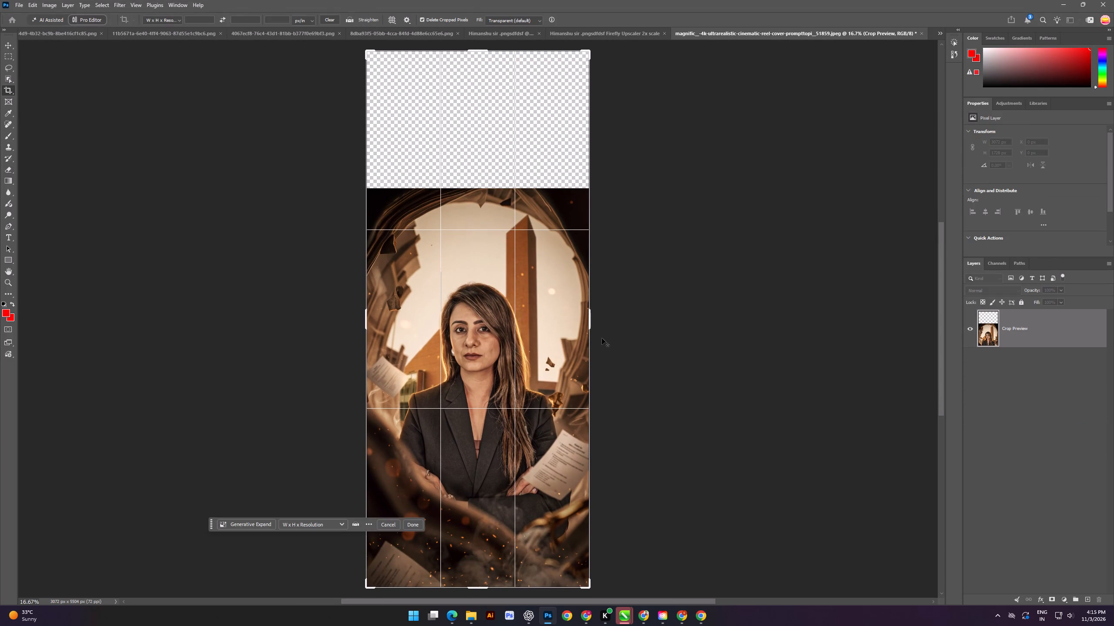
alt+drag(589, 316, 604, 320)
scroll(469, 318, down, 3)
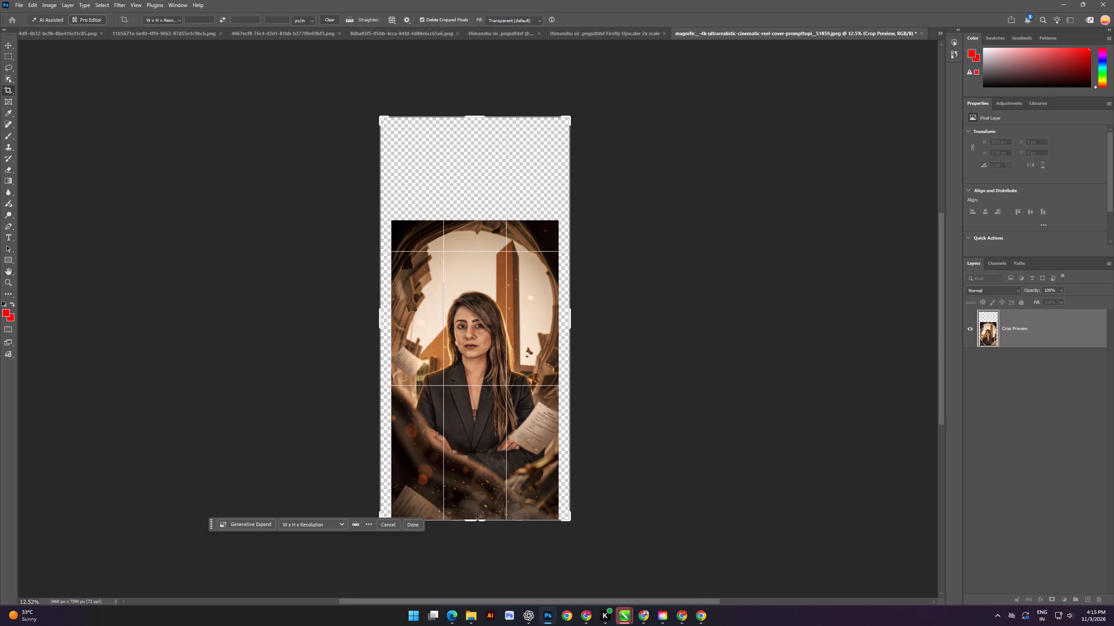
drag(477, 521, 477, 535)
click(249, 523)
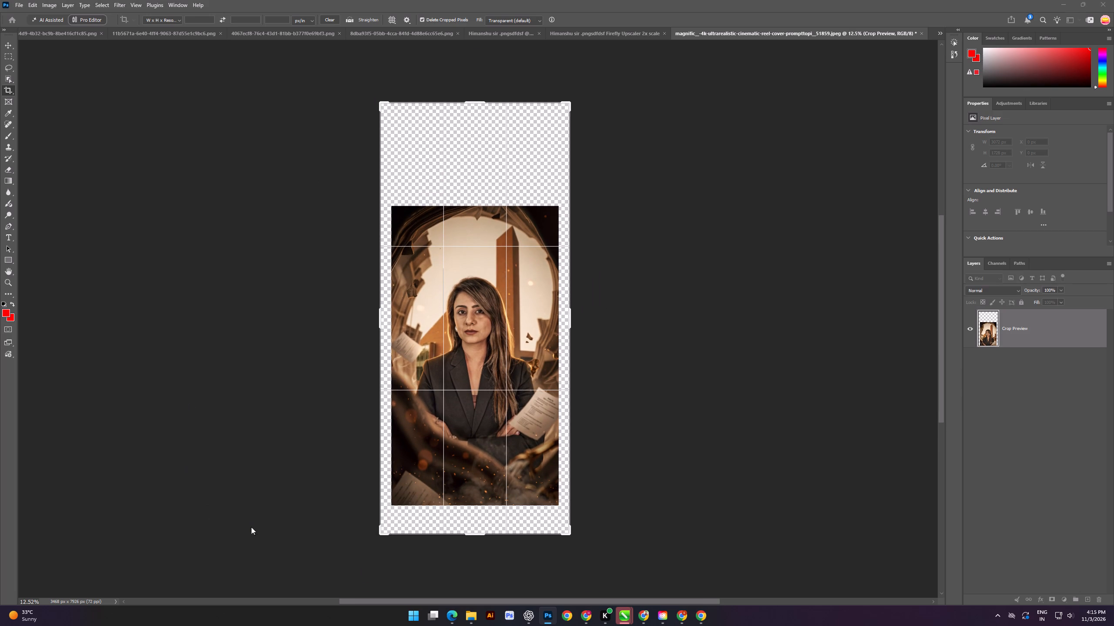
click(380, 540)
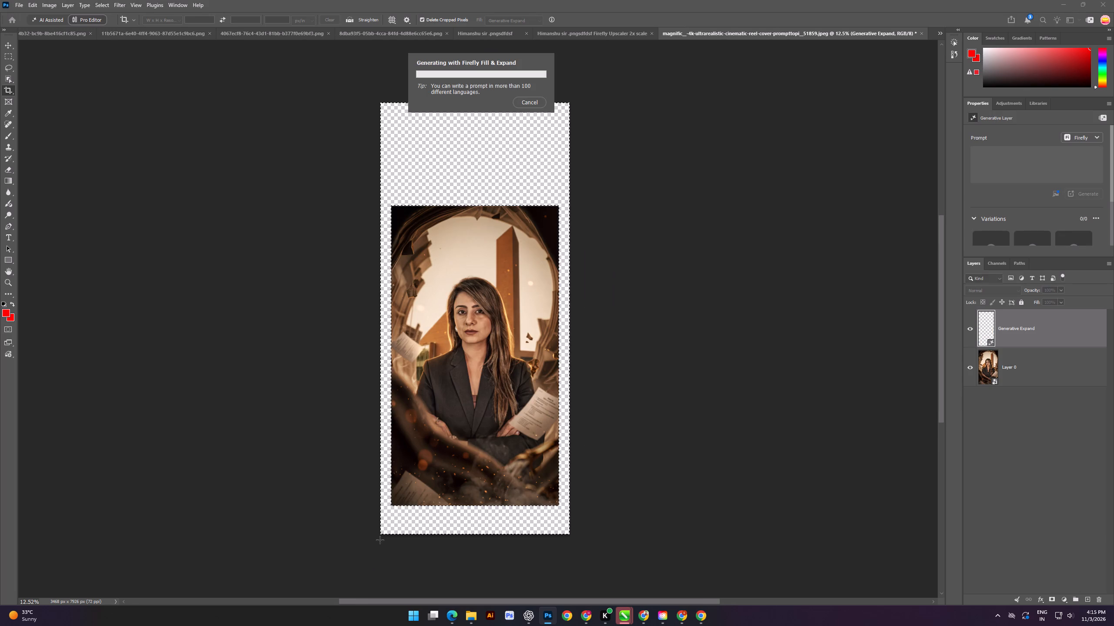
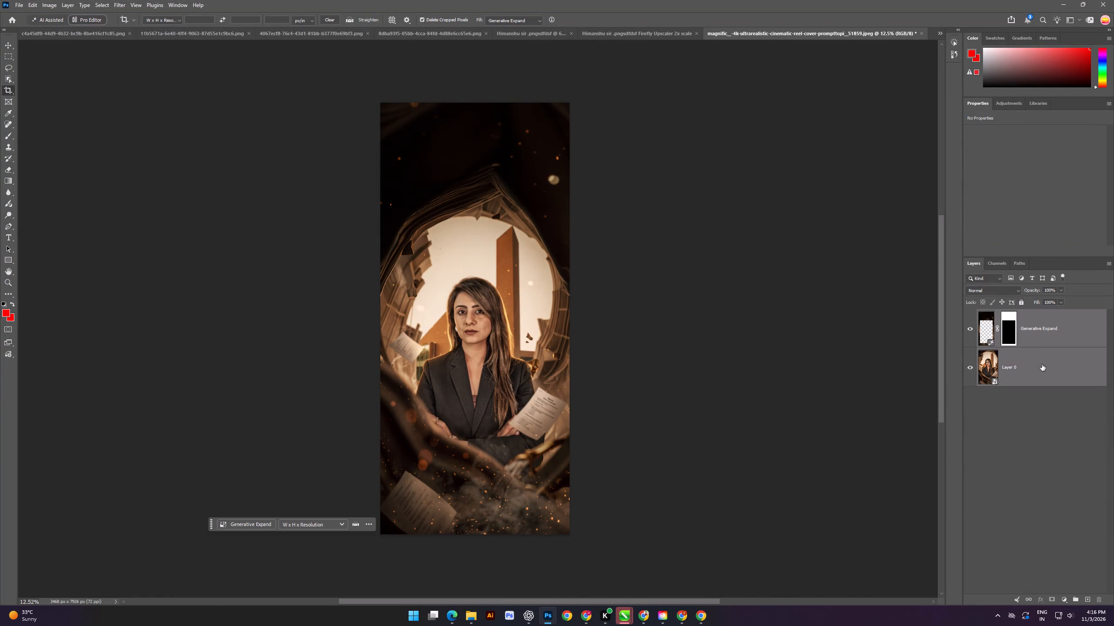
Merge the Generative Expand layer with the image layer beneath it.
key(ctrl+e)
Widen the canvas equally and slightly at both sides and fill the added strips with Generative Expand without a prompt.
click(9, 92)
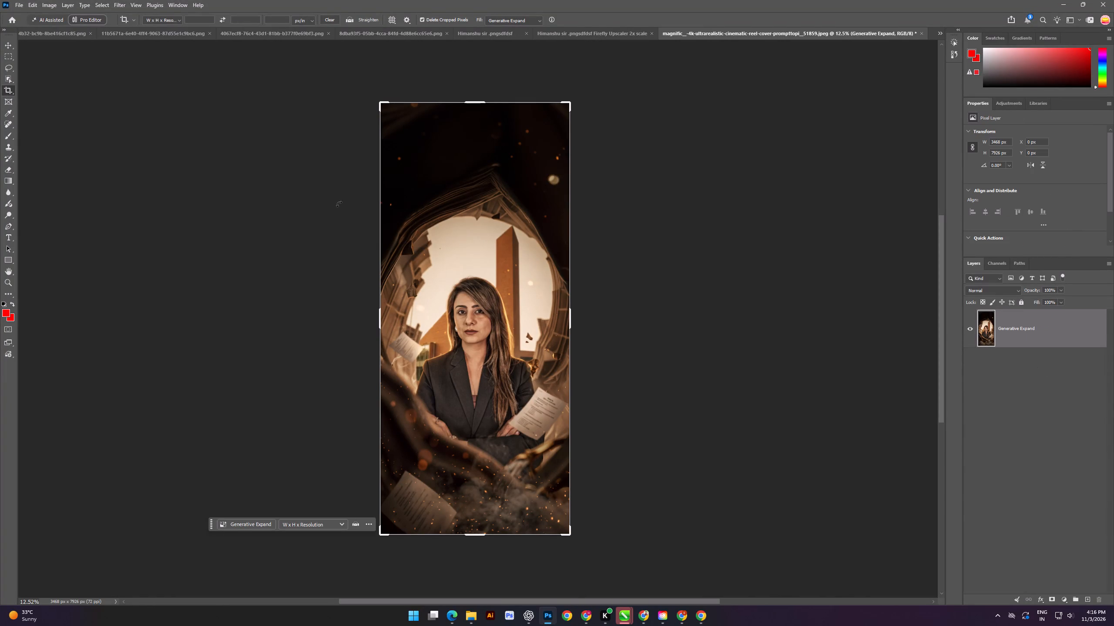
shift+drag(571, 319, 583, 320)
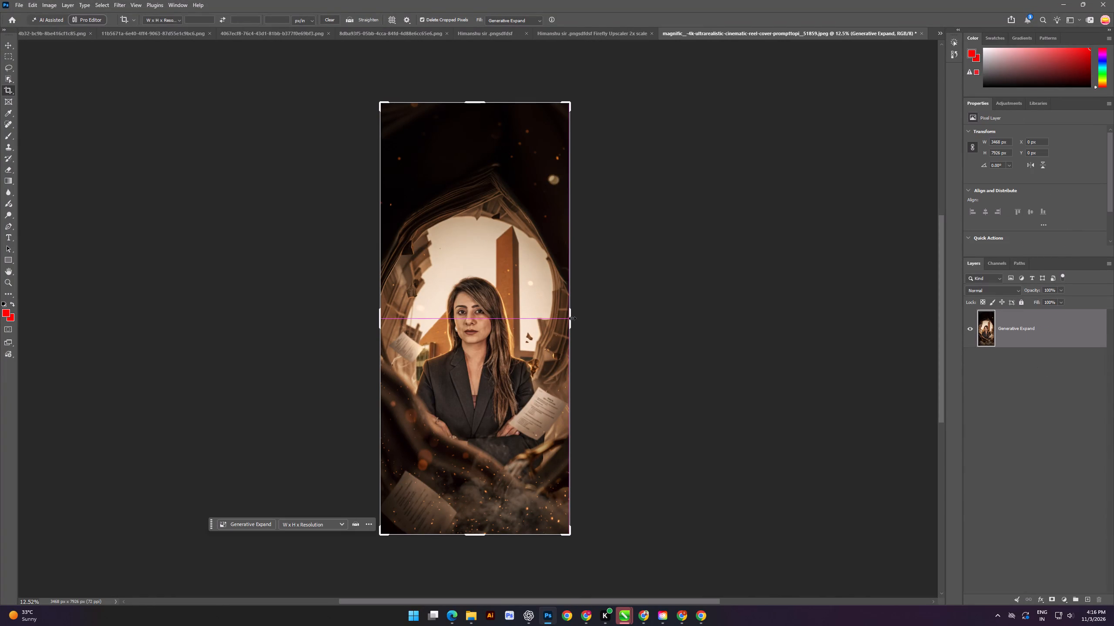
alt+drag(570, 317, 586, 317)
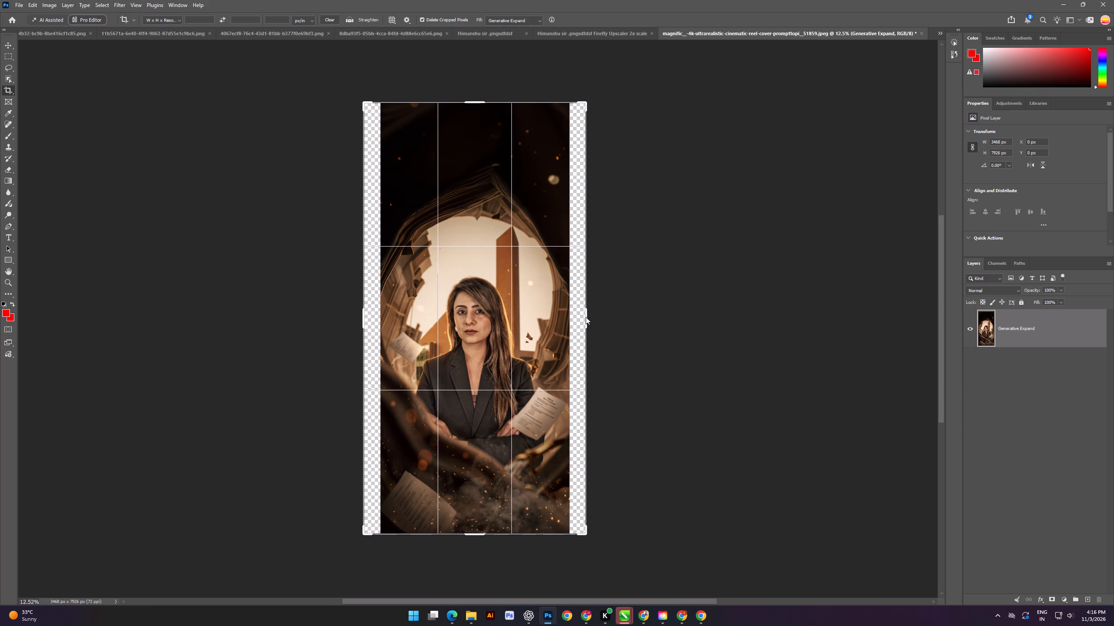
click(381, 537)
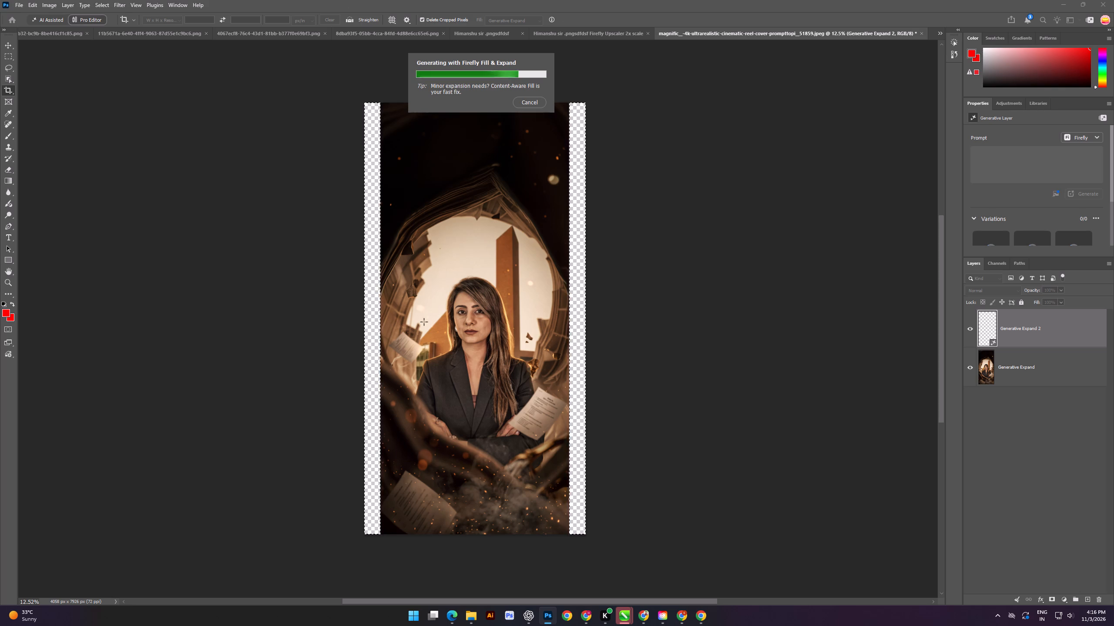
Compare the generated side extensions and choose the third variation.
scroll(404, 215, up, 1)
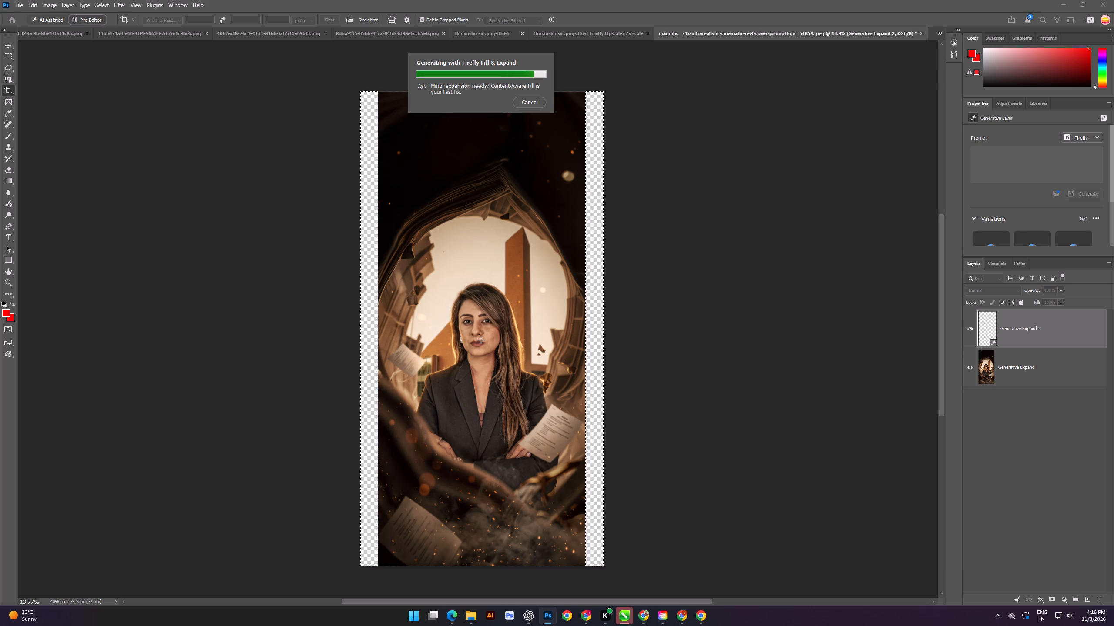
scroll(473, 353, up, 7)
scroll(476, 294, up, 11)
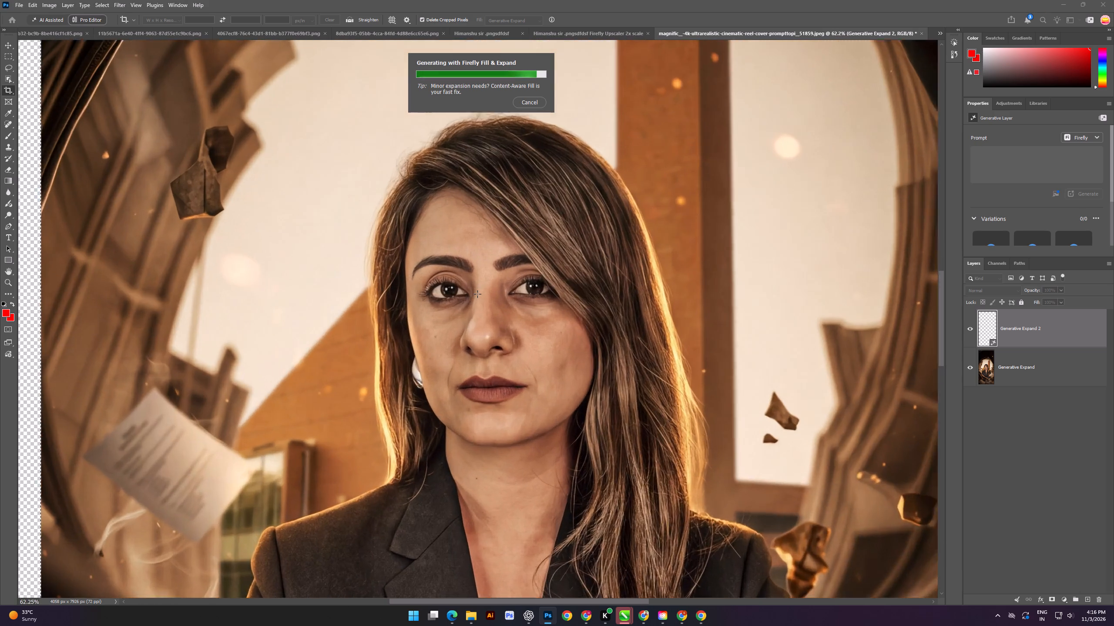
scroll(477, 294, up, 3)
scroll(477, 294, down, 19)
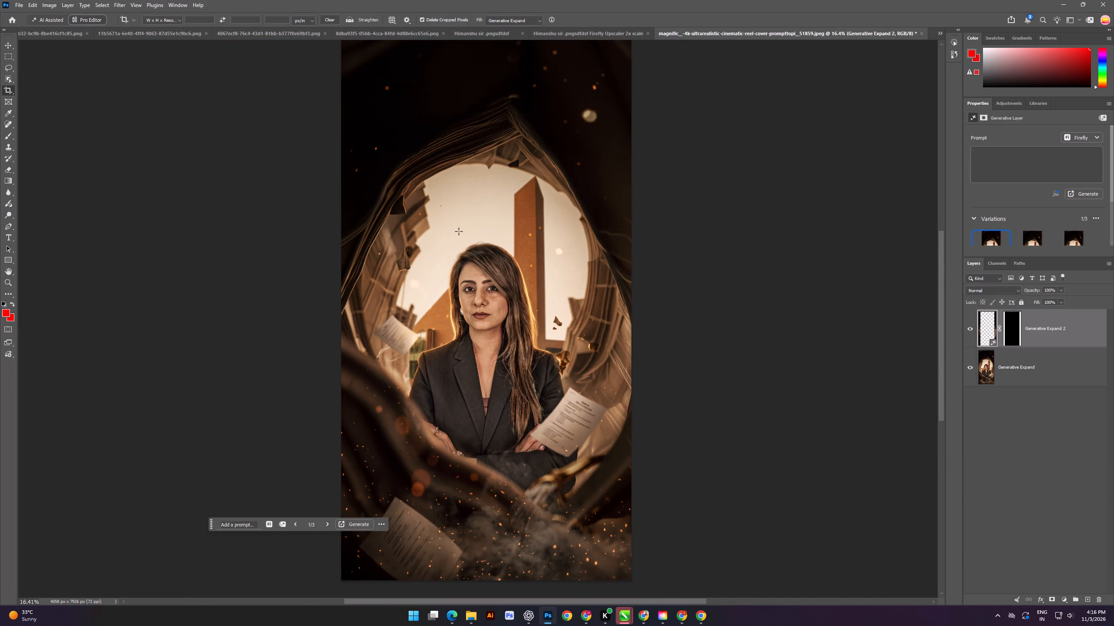
click(1033, 242)
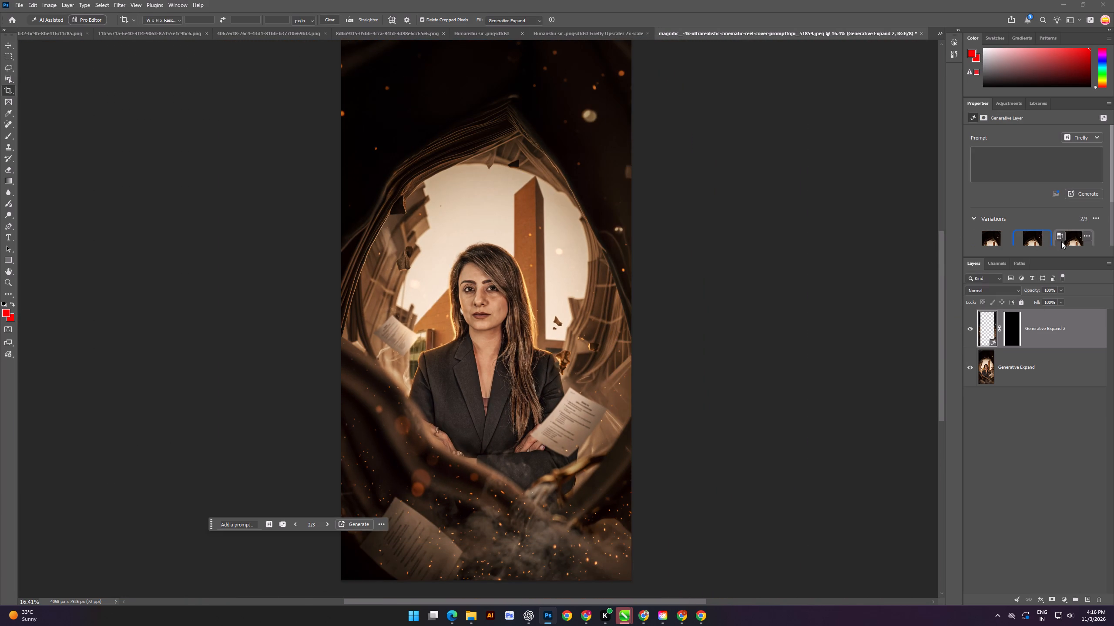
click(1070, 243)
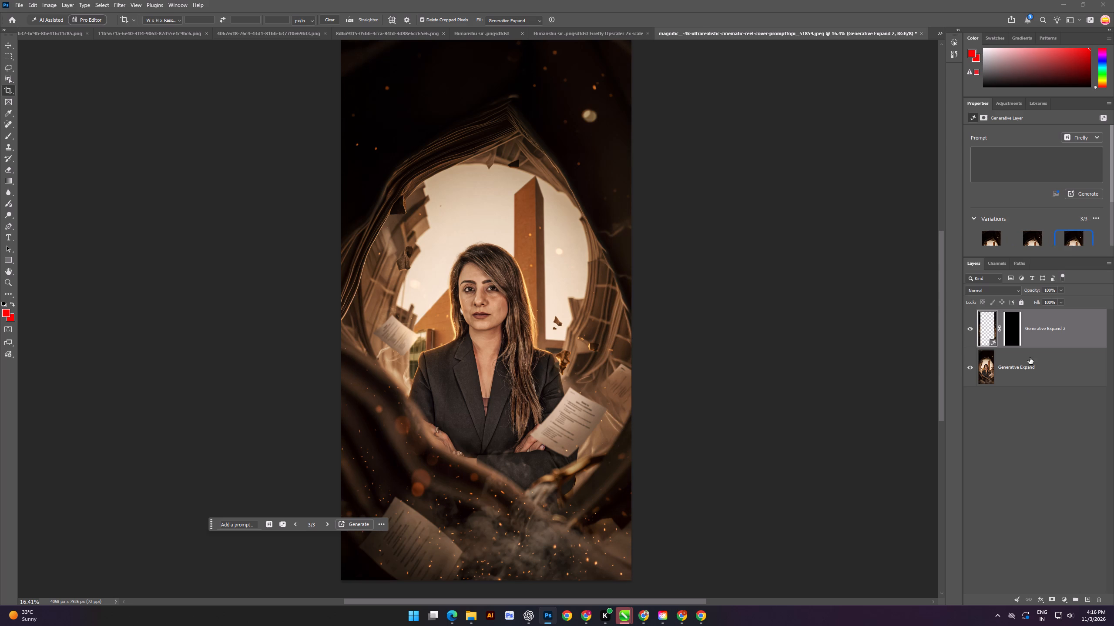
Merge the side-extension layer with the image layer beneath it.
ctrl+click(1030, 358)
key(ctrl+e)
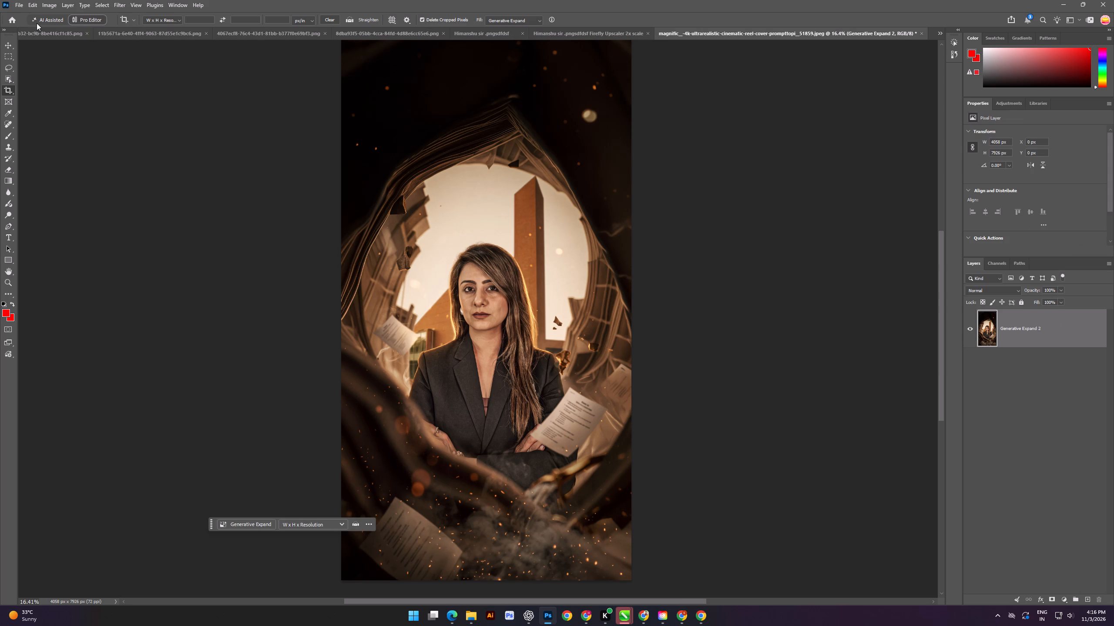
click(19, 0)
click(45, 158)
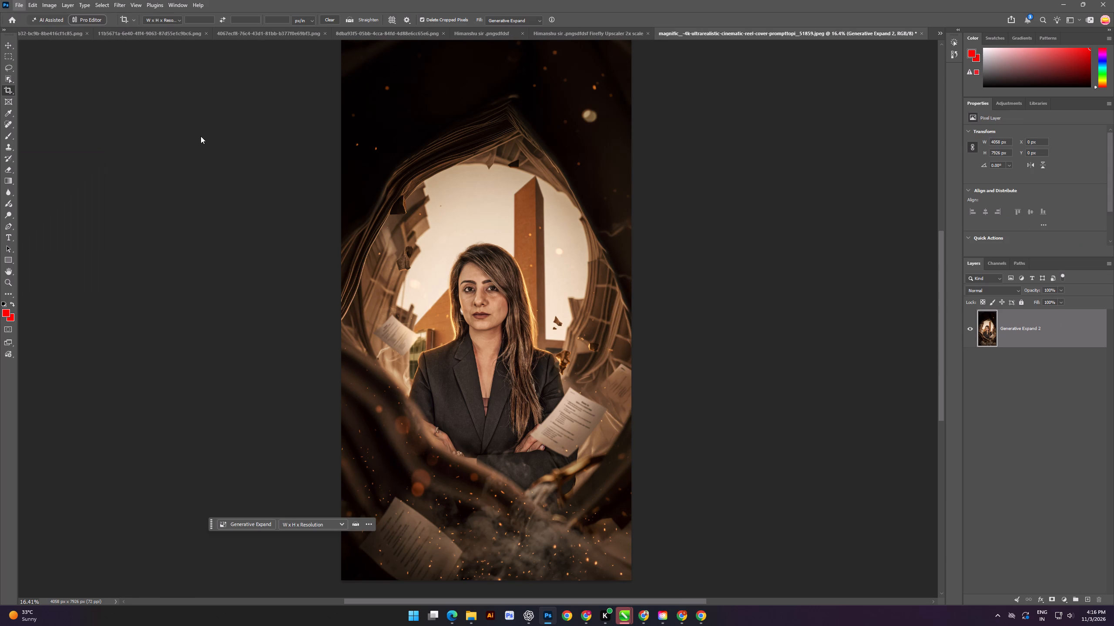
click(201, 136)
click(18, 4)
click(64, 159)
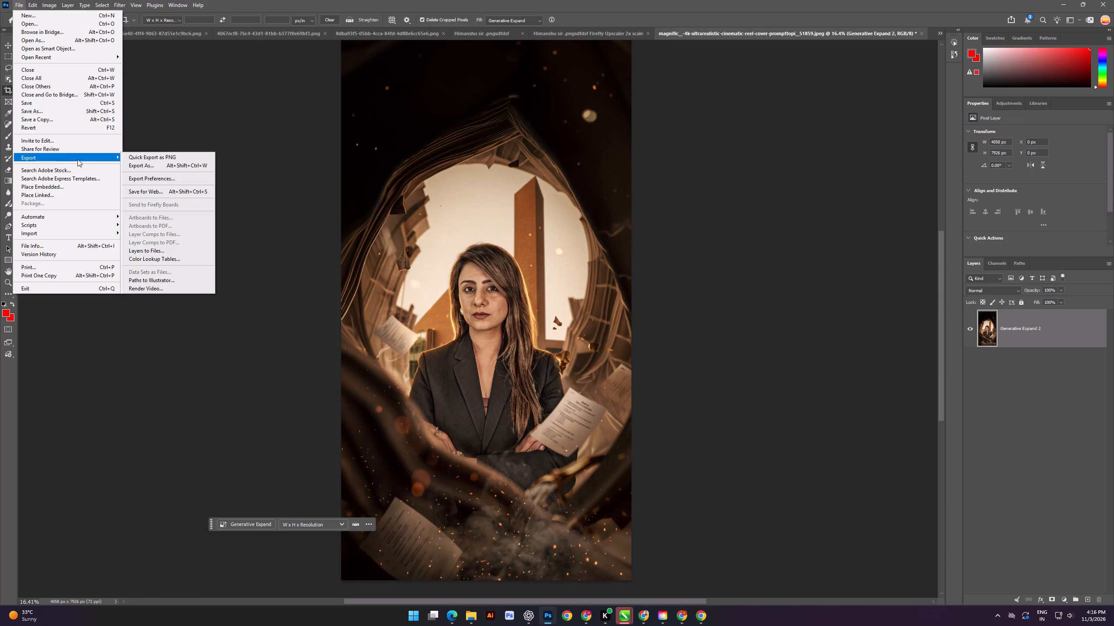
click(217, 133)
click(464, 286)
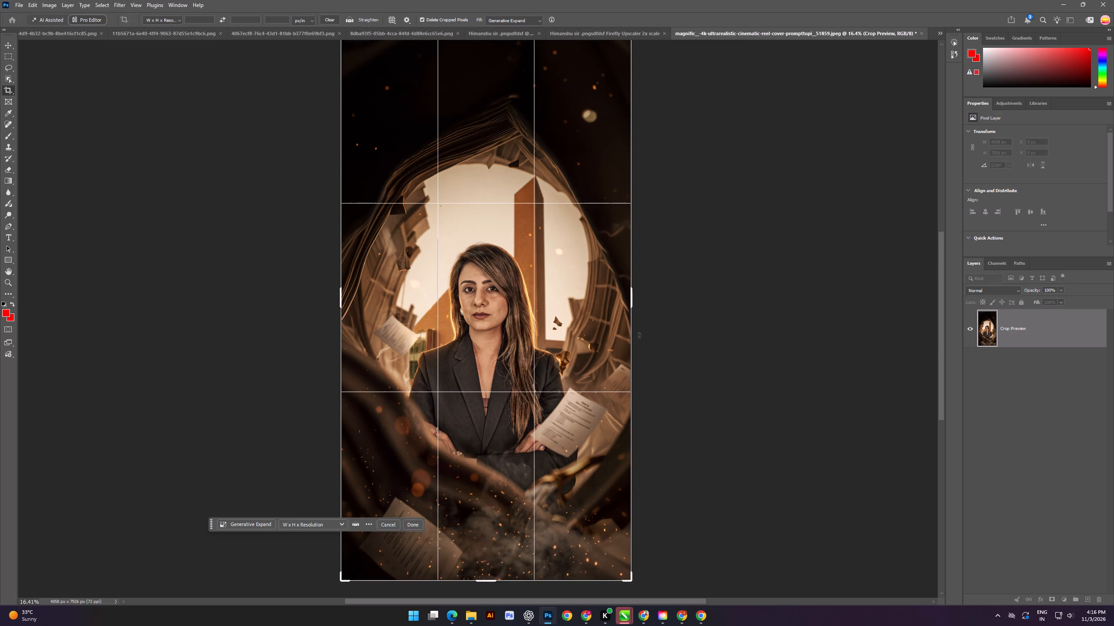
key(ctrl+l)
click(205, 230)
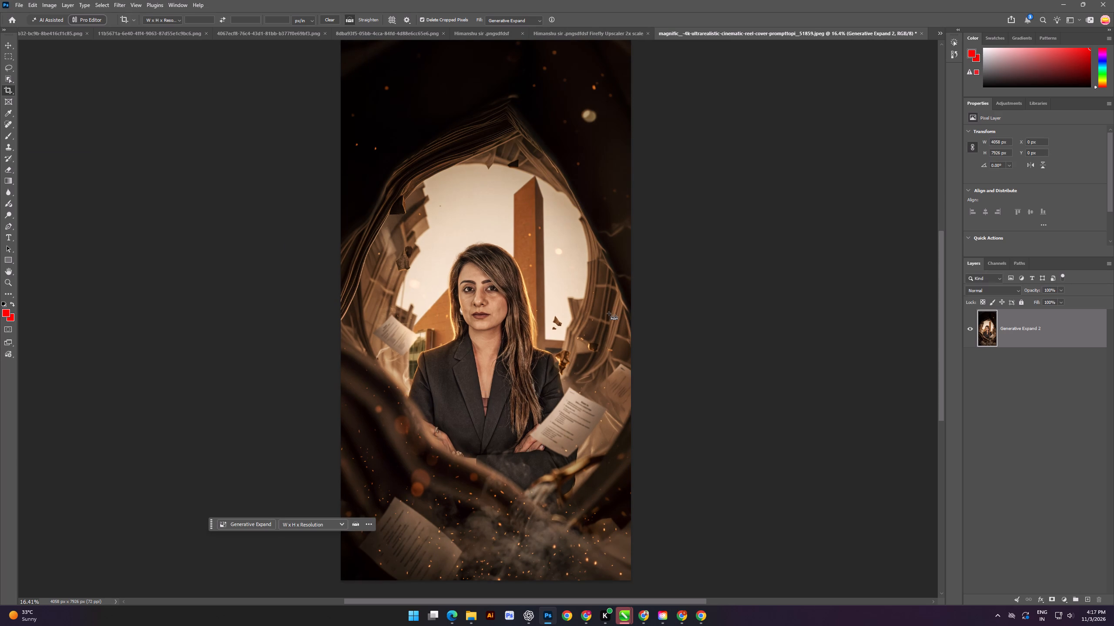
Brighten the merged image with Levels by setting the RGB midtone input to 1.06.
key(ctrl+l)
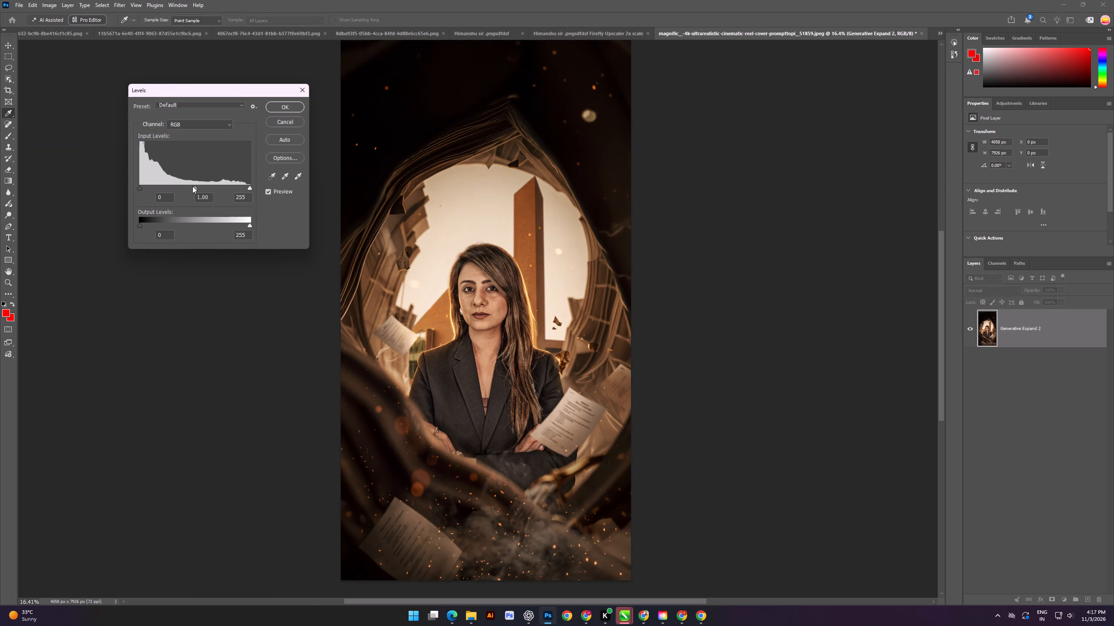
click(193, 186)
click(275, 109)
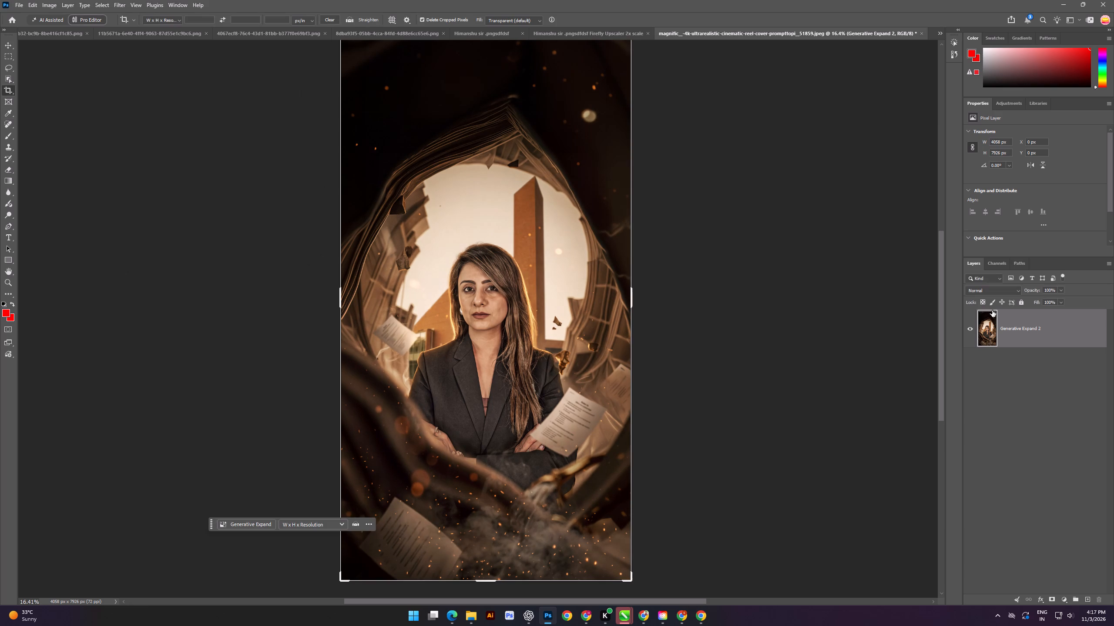
Open the reel cover layer in the Camera Raw Filter and set Texture to +18.
right_click(1020, 320)
click(1068, 498)
key(ctrl+shift+a)
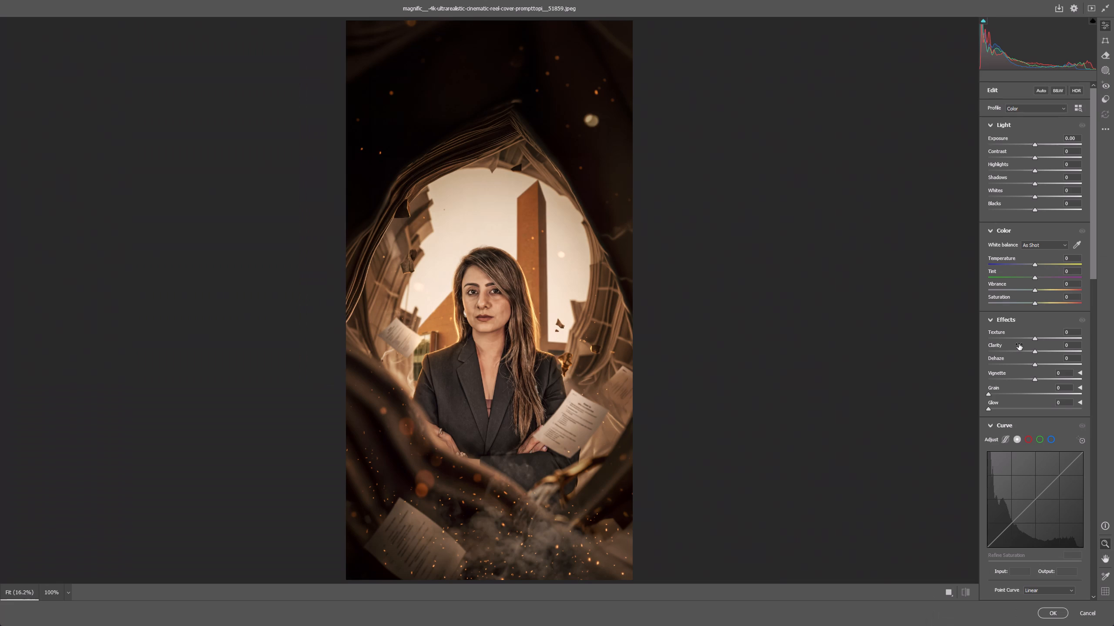
drag(1035, 339, 1040, 338)
drag(1040, 338, 1044, 336)
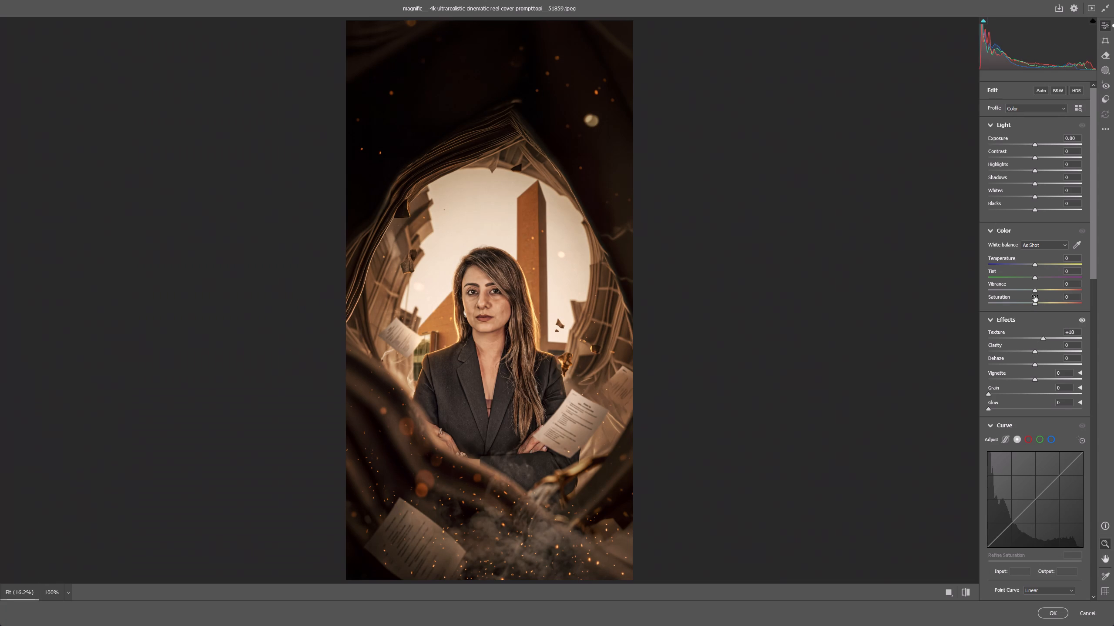
Cool the white balance to Temperature -9 and raise Saturation to +7.
click(1036, 291)
click(1035, 267)
click(1035, 263)
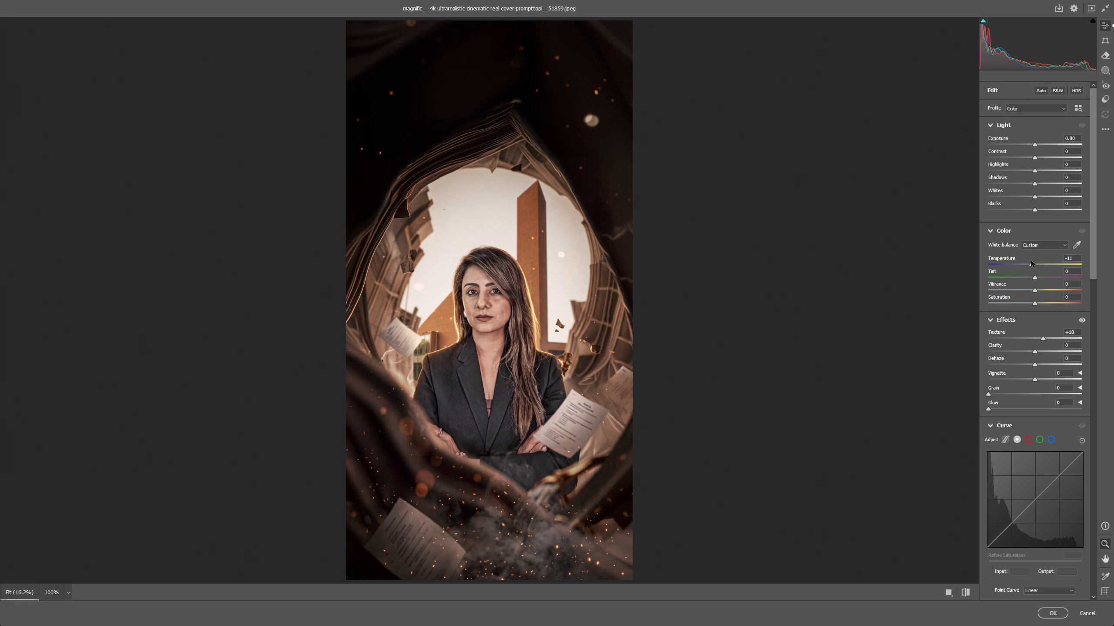
click(1035, 302)
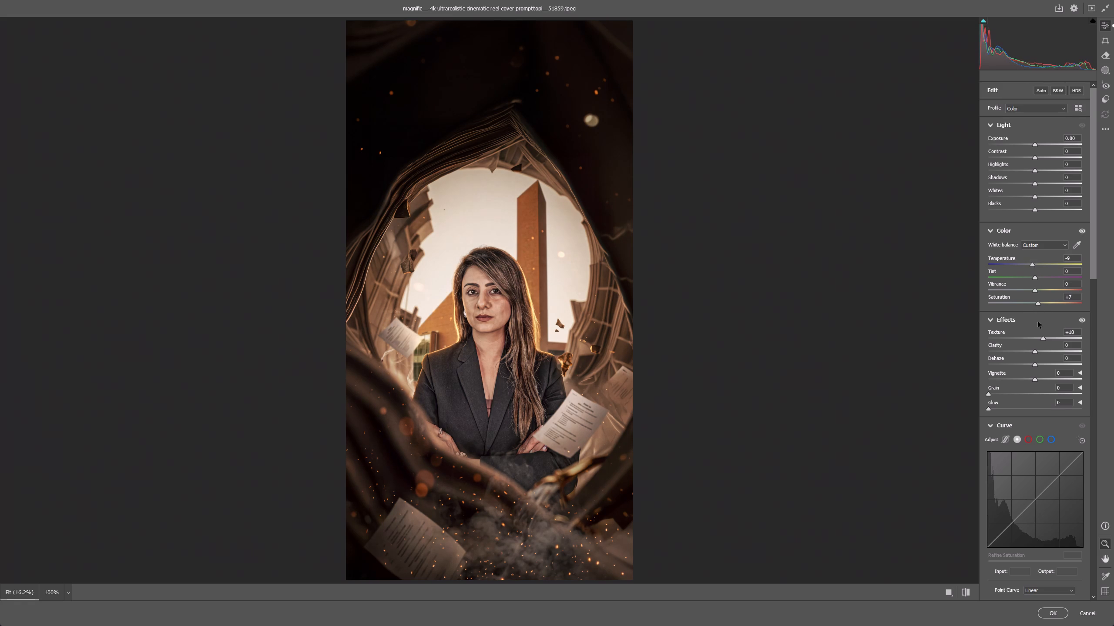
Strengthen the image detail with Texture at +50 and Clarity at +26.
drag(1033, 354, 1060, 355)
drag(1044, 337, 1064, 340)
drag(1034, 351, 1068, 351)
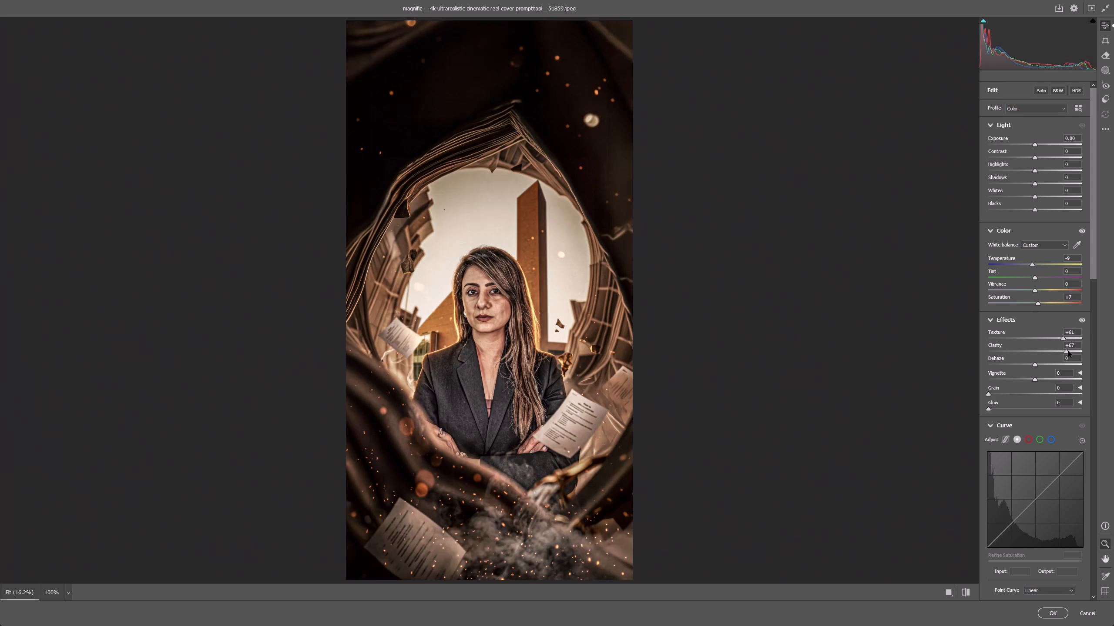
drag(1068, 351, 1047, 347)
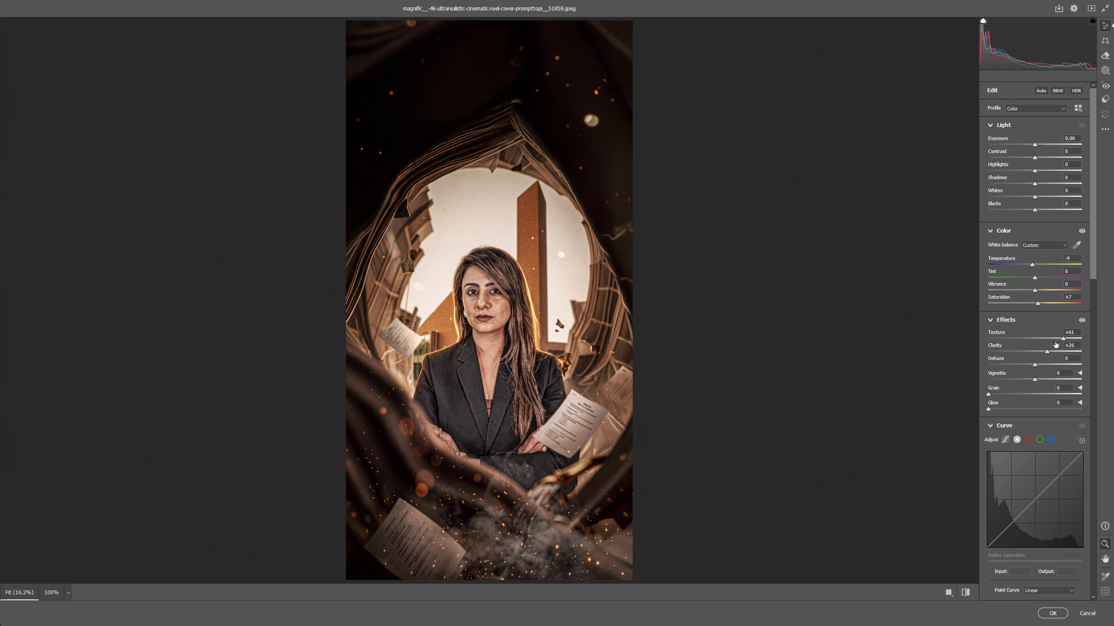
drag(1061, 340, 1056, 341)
Set the Vignette to -25, Grain to 0 and Glow to 9.
drag(1035, 379, 1028, 378)
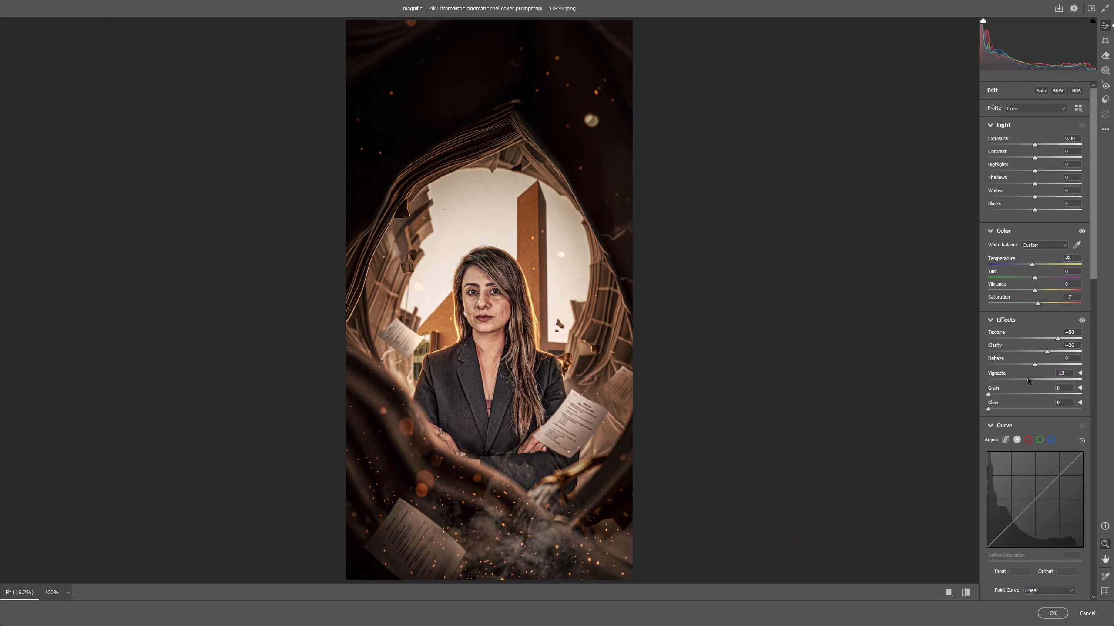
drag(1028, 378, 1023, 376)
drag(993, 391, 1001, 391)
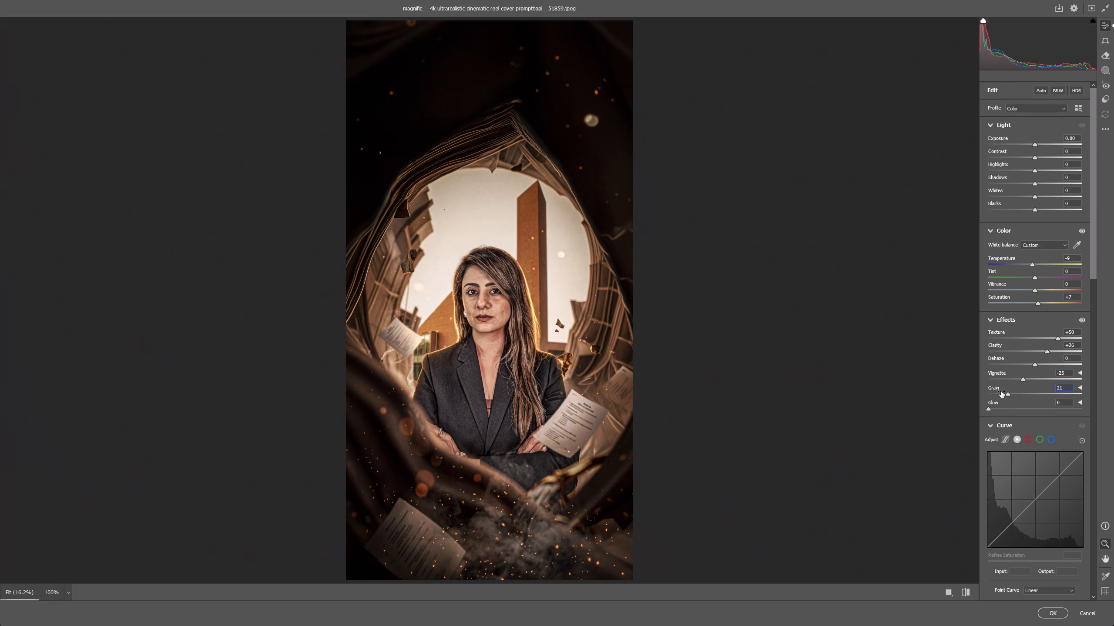
drag(1001, 391, 981, 393)
drag(991, 409, 1000, 407)
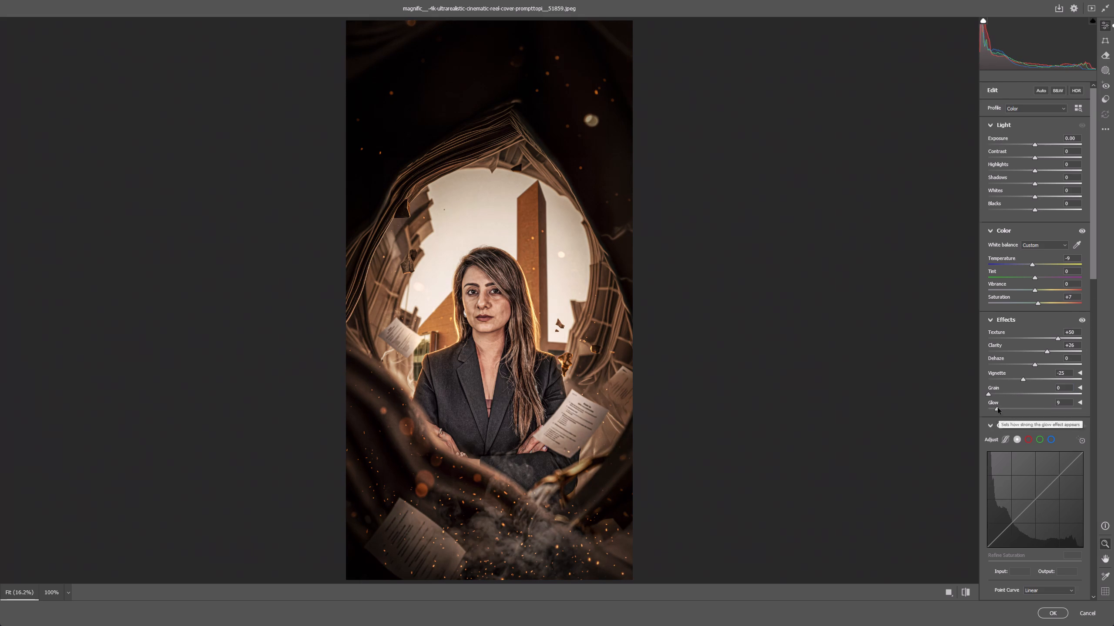
Apply light Sharpening and set Noise Reduction to about 13 in the Detail settings.
scroll(998, 408, down, 12)
drag(992, 323, 1004, 323)
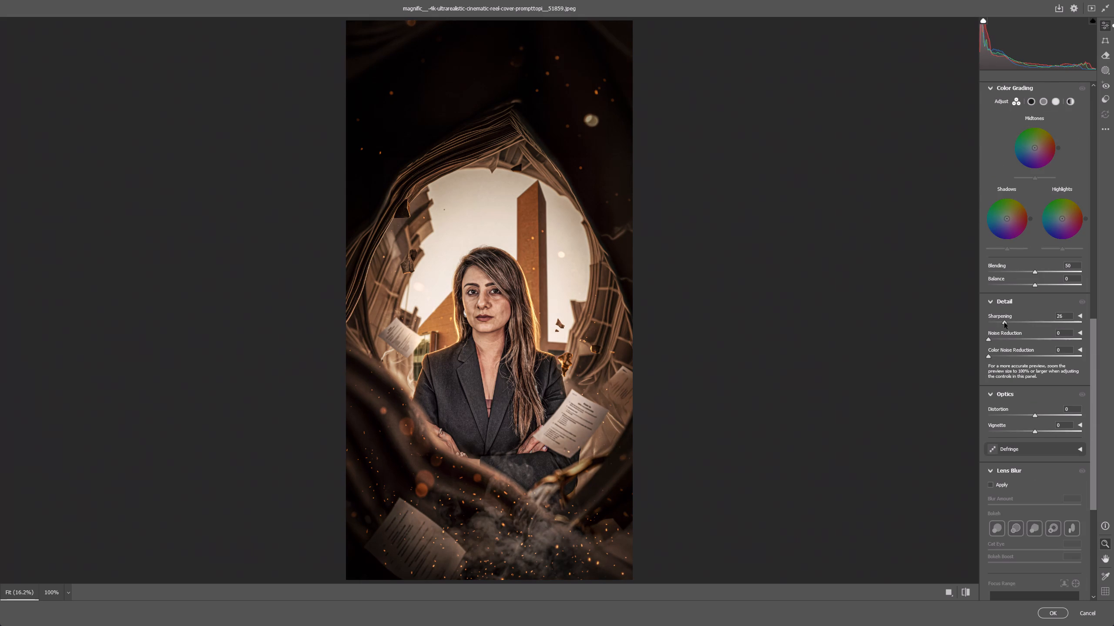
drag(1004, 323, 1002, 323)
drag(993, 336, 999, 336)
drag(1000, 324, 994, 323)
Set Texture to +42 and Clarity to +16.
scroll(999, 321, up, 4)
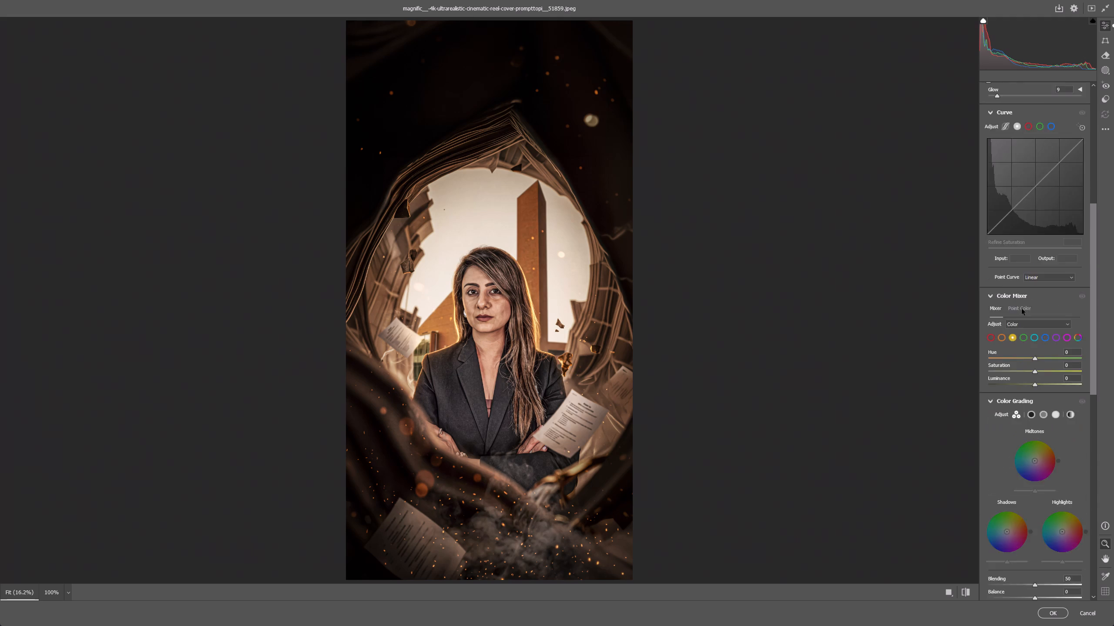
scroll(1022, 309, up, 8)
drag(1058, 340, 1050, 341)
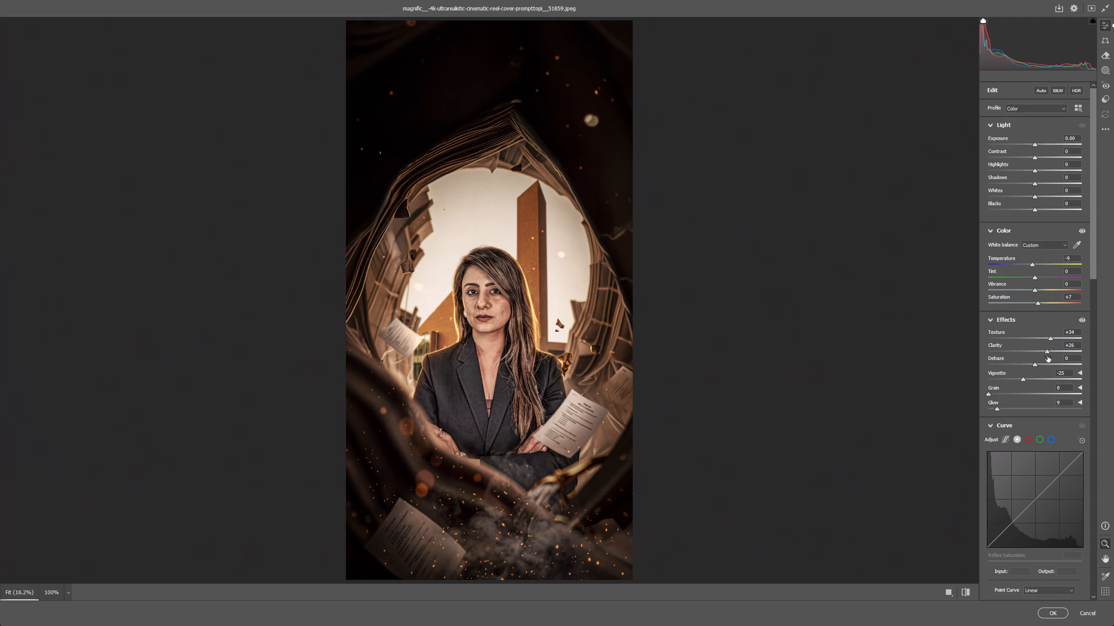
drag(1047, 350, 1043, 350)
drag(1050, 339, 1054, 339)
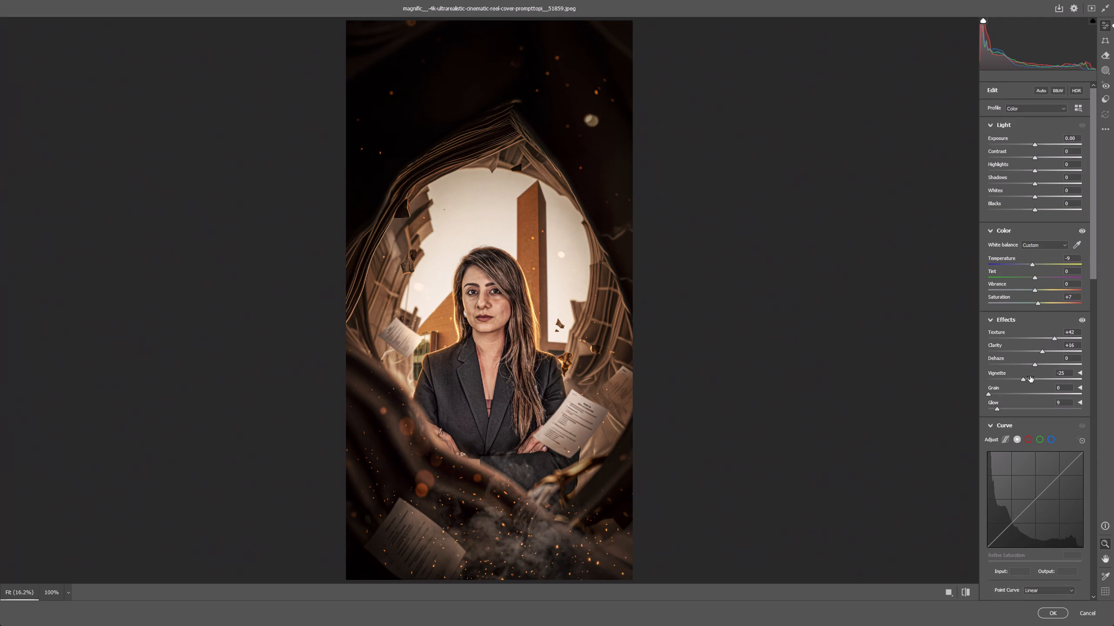
Set Vibrance to -2, Exposure to +0.15, Whites to +19 and Blacks to +47.
click(1037, 290)
click(1036, 145)
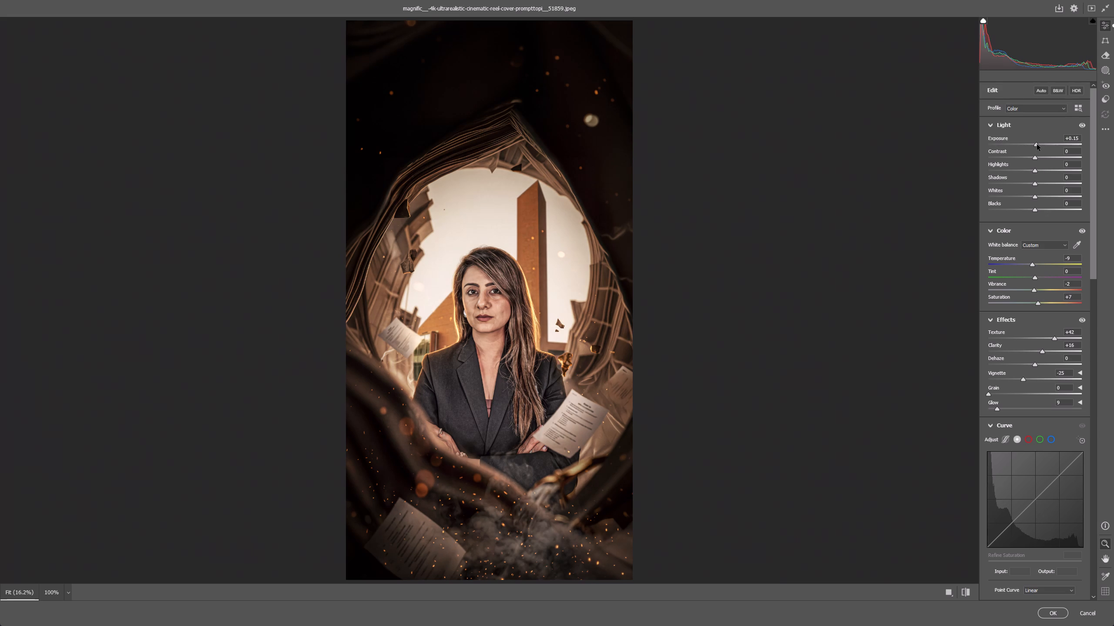
drag(1034, 194, 1069, 200)
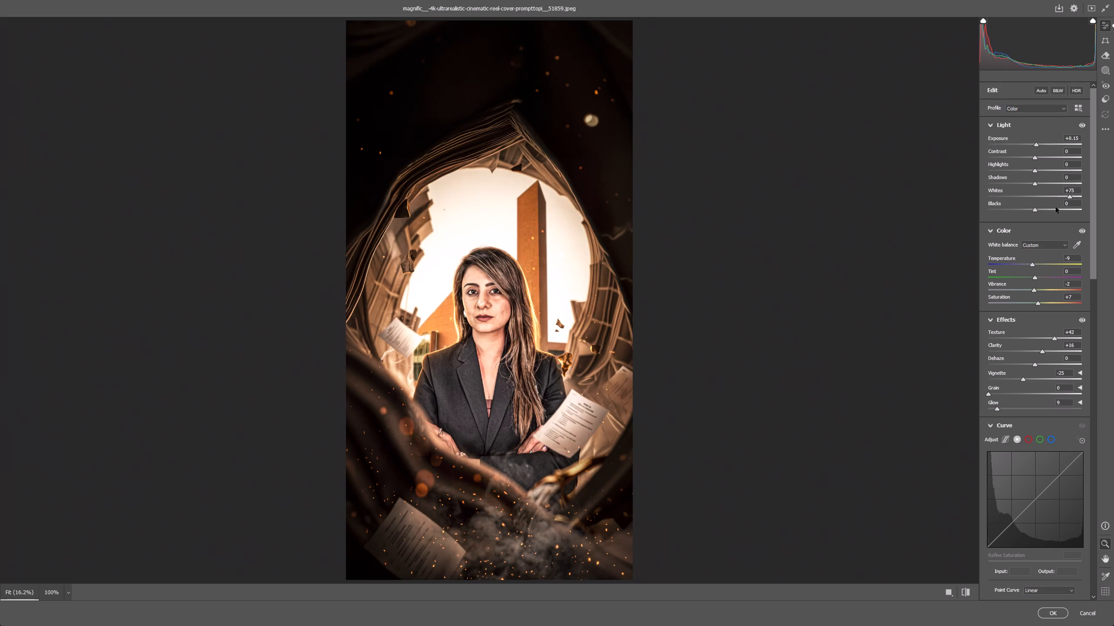
drag(1070, 199, 1050, 202)
drag(1070, 196, 1044, 194)
drag(1036, 211, 1054, 211)
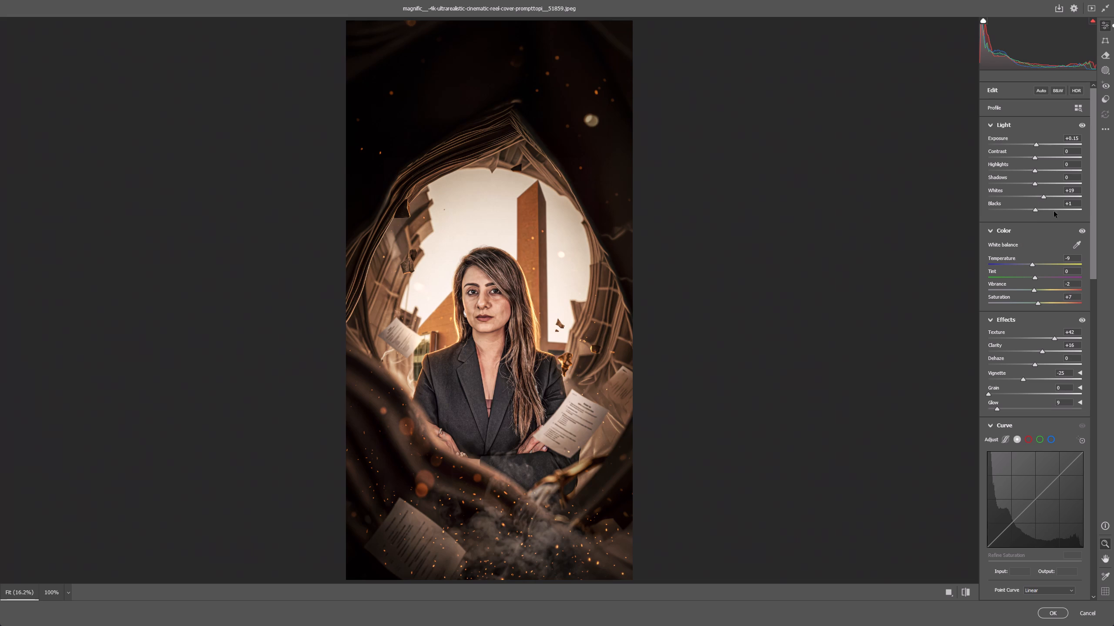
drag(1054, 211, 1057, 210)
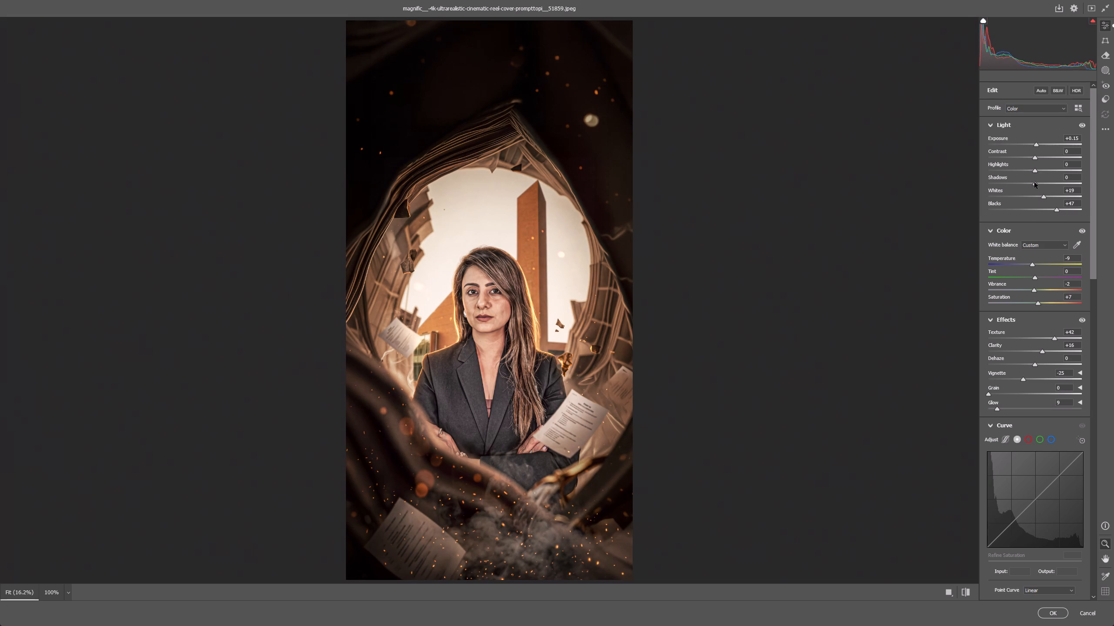
Set Contrast to +7 and Shadows to about +5, and apply the Camera Raw filter.
click(1034, 182)
drag(1037, 156, 1020, 159)
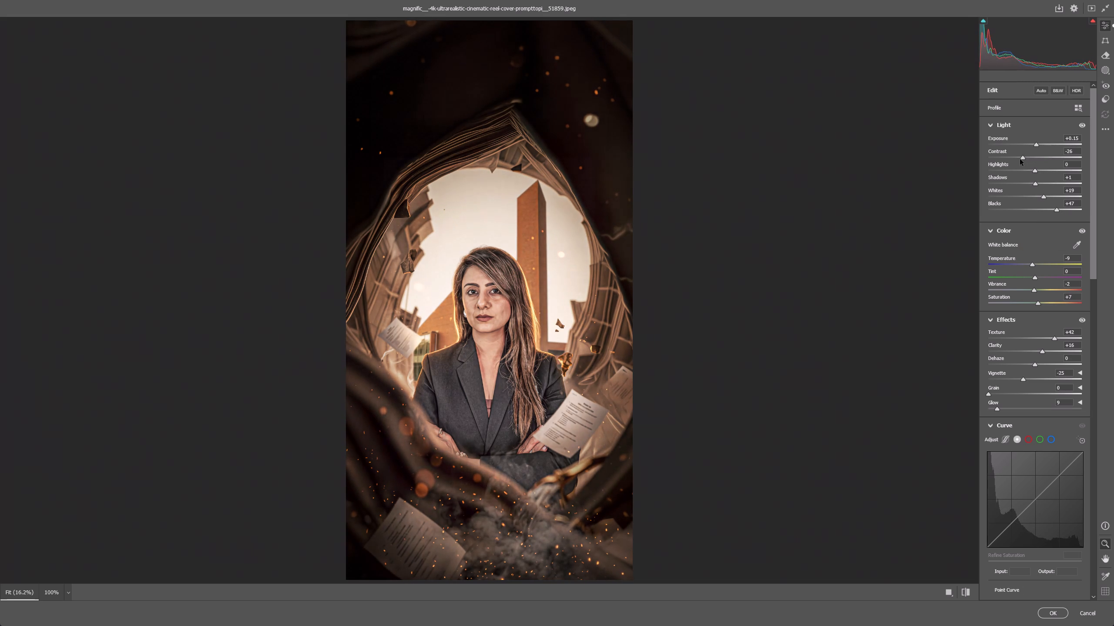
drag(1020, 159, 1037, 158)
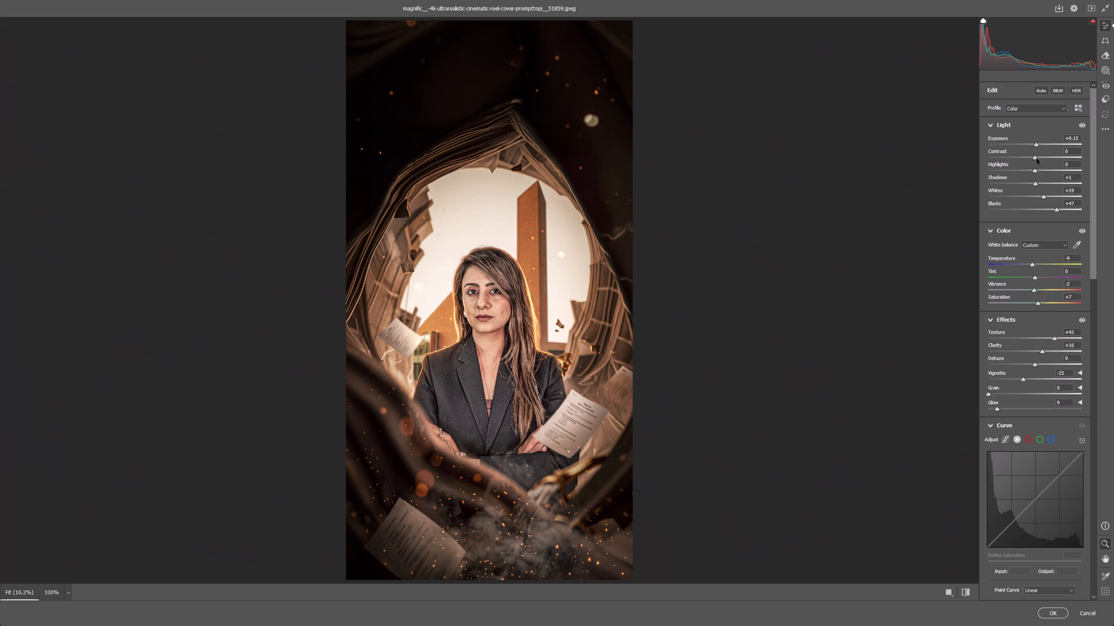
drag(1037, 158, 1040, 160)
drag(1035, 183, 1045, 182)
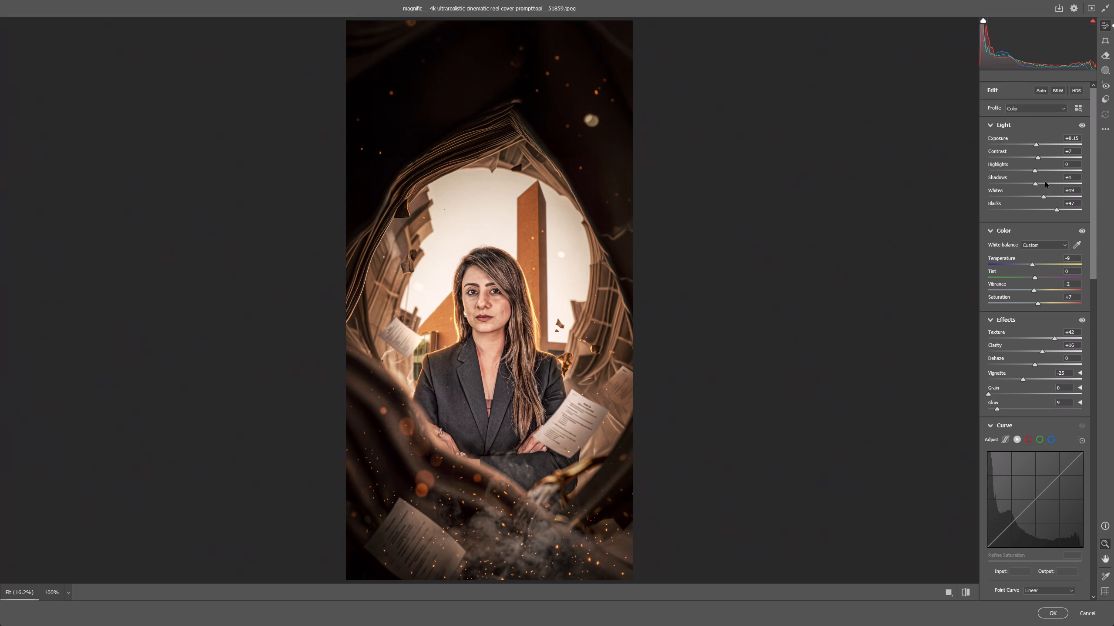
drag(1045, 182, 1037, 180)
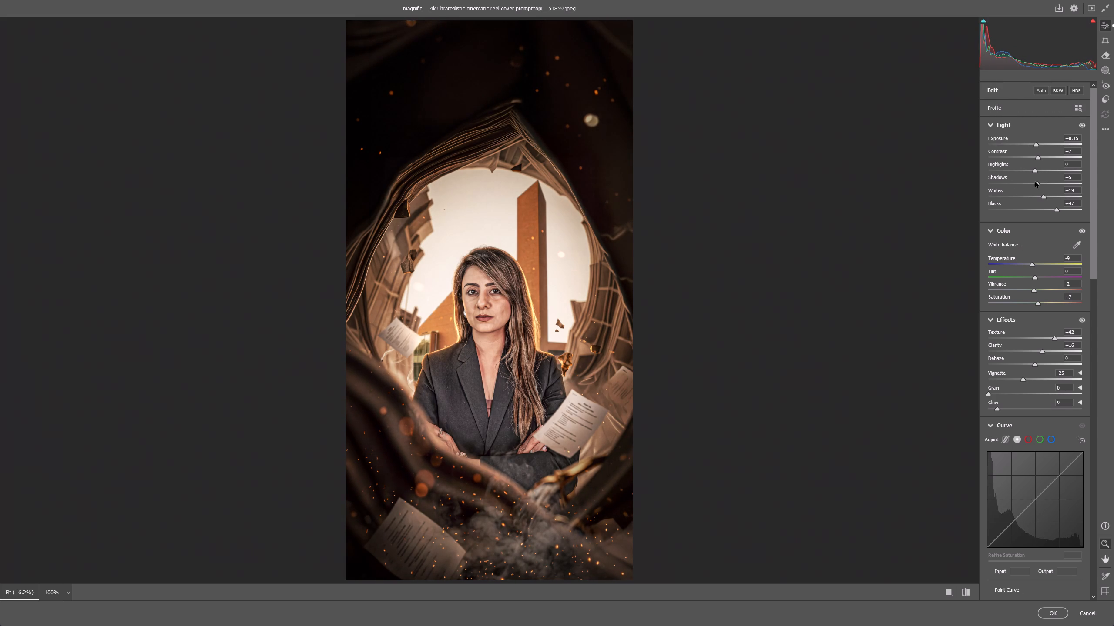
click(1047, 614)
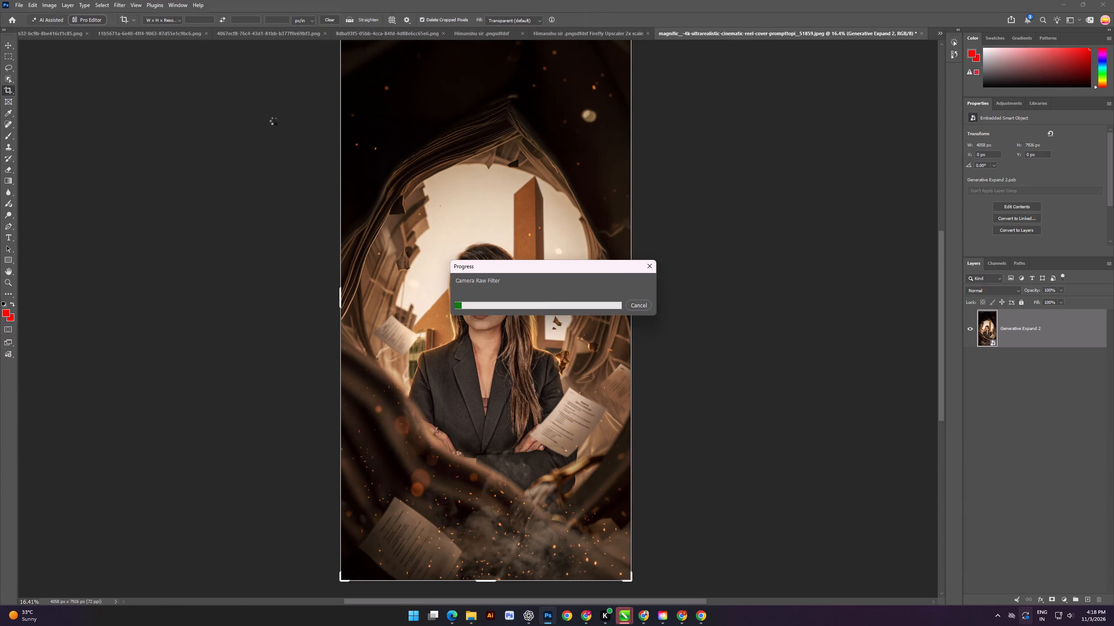
Export the edited reel cover as a PNG named SDSA in the Downloads folder.
click(20, 2)
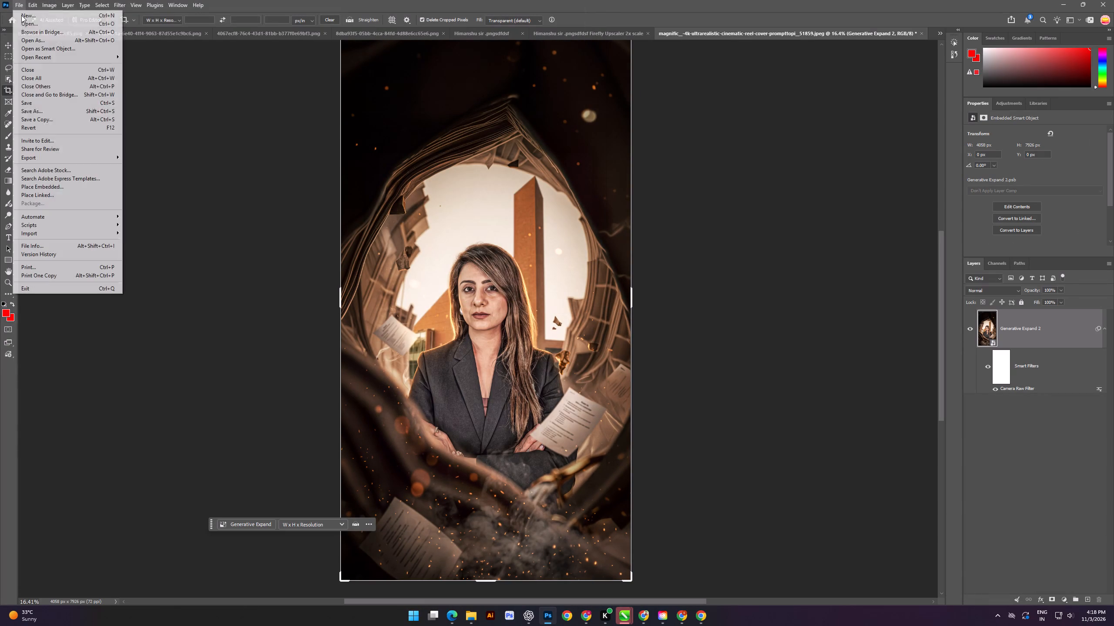
click(67, 155)
click(174, 159)
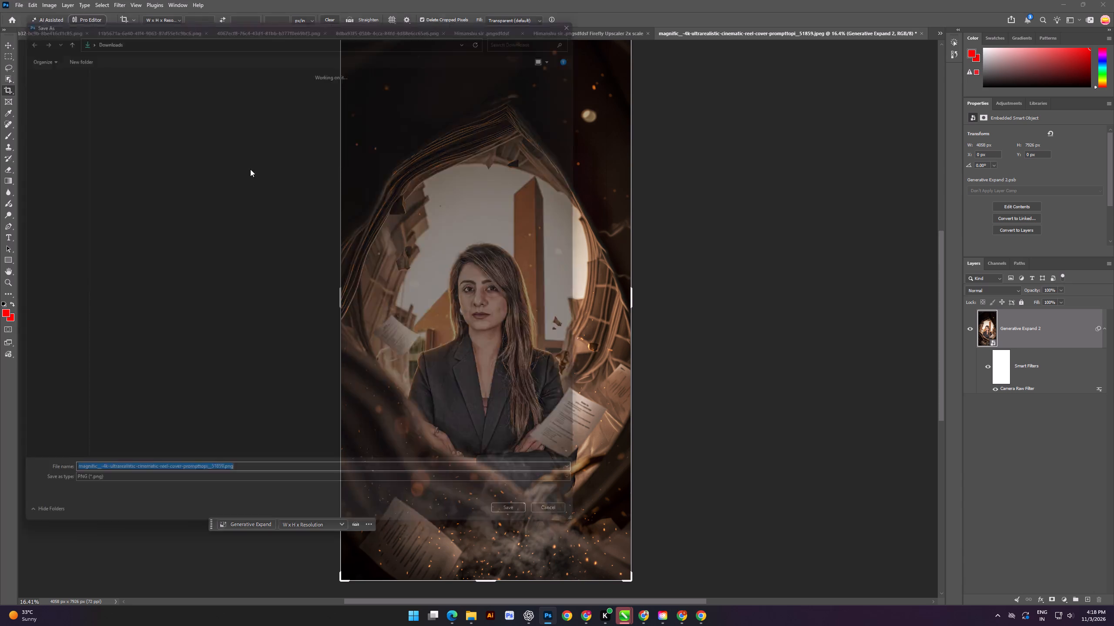
click(258, 488)
text(SDSA)
key(Return)
key(Return)
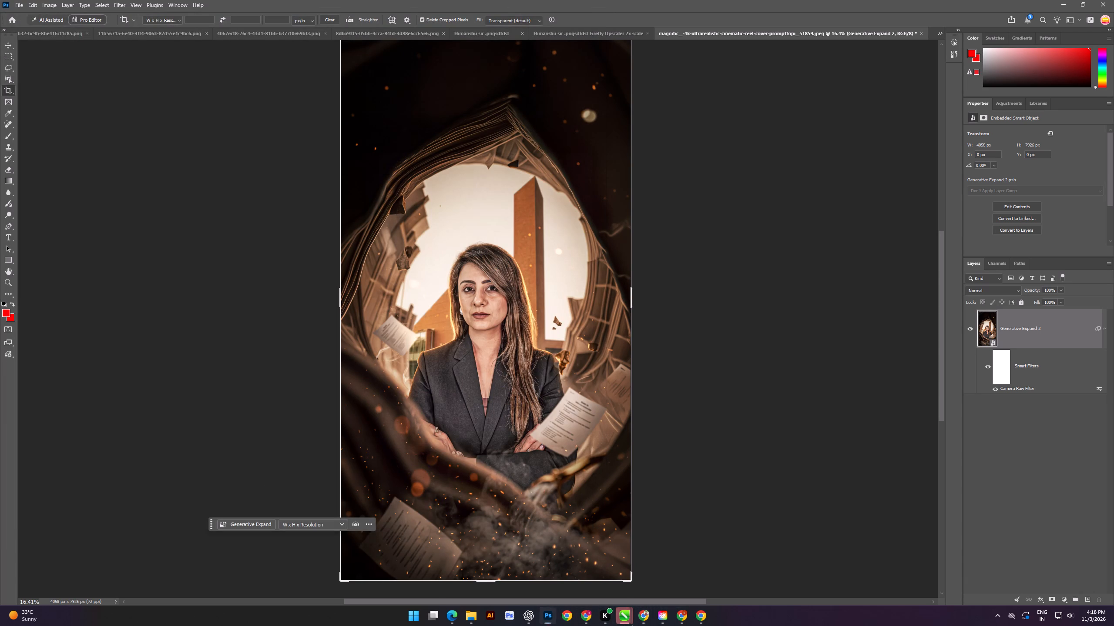
Switch to CorelDRAW and draw a tall rectangle, about 2,100 by 4,060 px, in the empty area beside the CHEMISTRY thumbnail.
click(632, 625)
click(822, 568)
click(533, 440)
scroll(362, 341, down, 9)
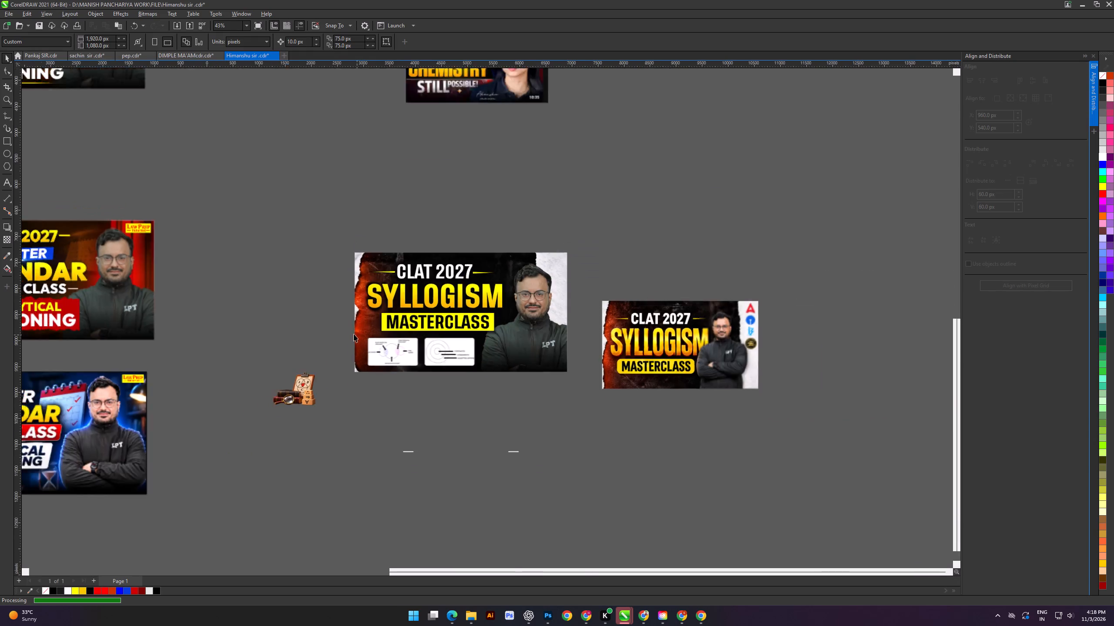
scroll(397, 177, down, 13)
alt+scroll(462, 192, up, 6)
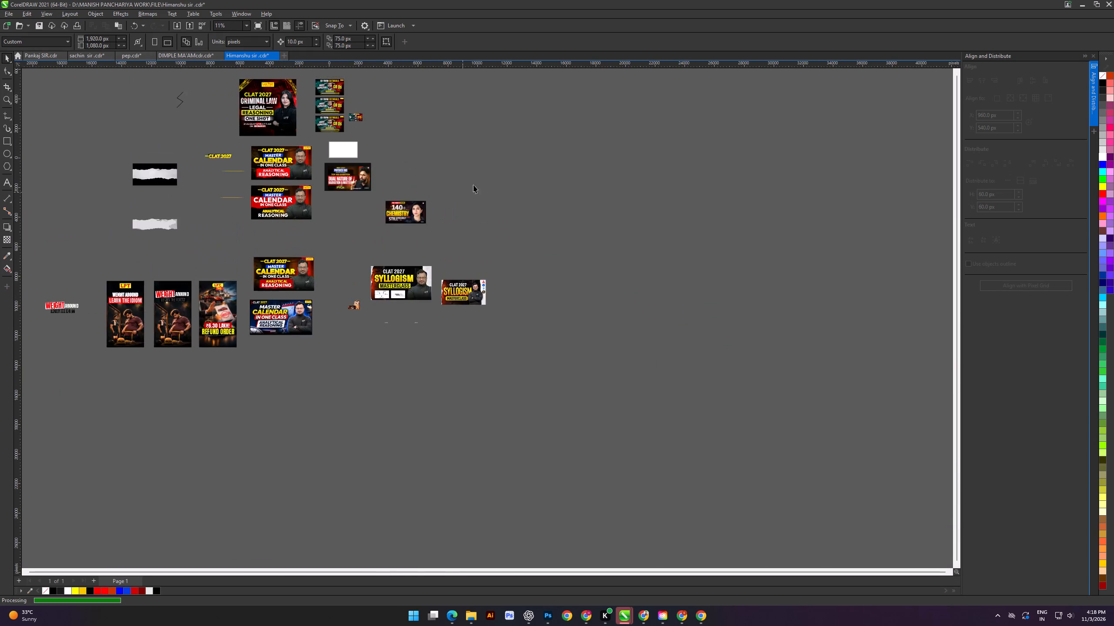
alt+scroll(473, 185, up, 5)
click(5, 137)
scroll(498, 207, up, 3)
drag(456, 143, 540, 303)
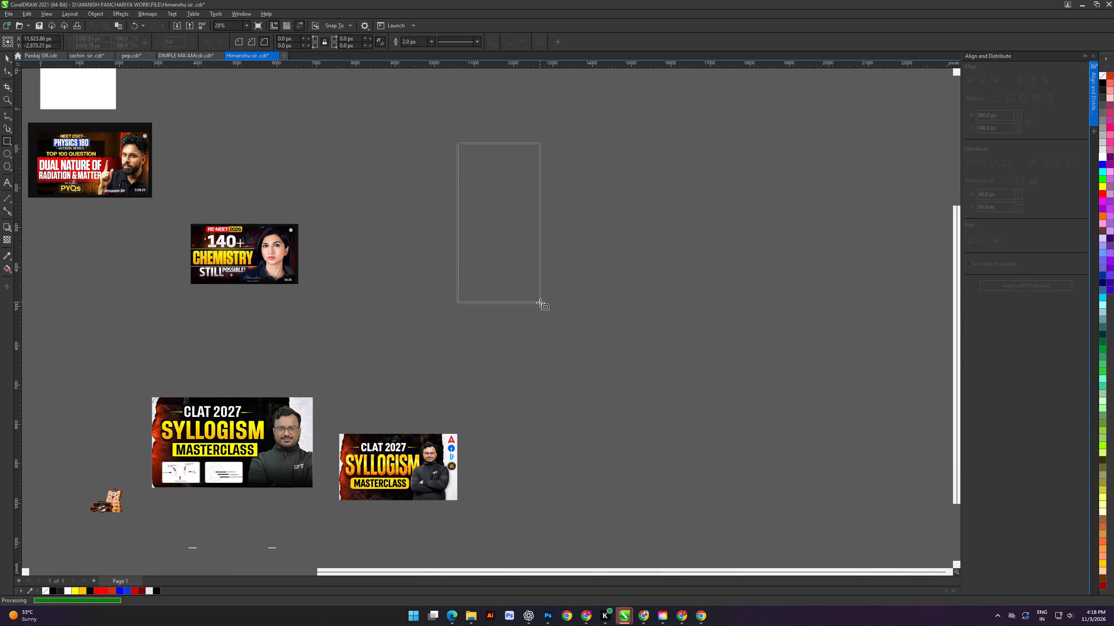
drag(540, 303, 540, 303)
Set the rectangle's size to 1080 by 1920 px.
drag(106, 40, 61, 47)
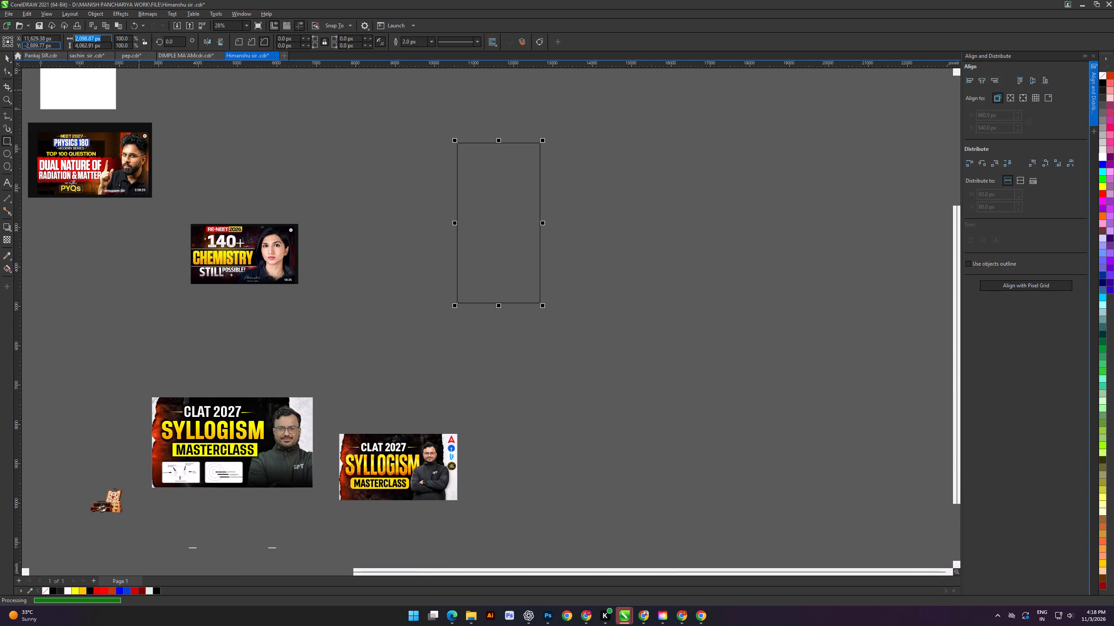
text(1080)
key(Tab)
text(1920)
key(Return)
click(3, 56)
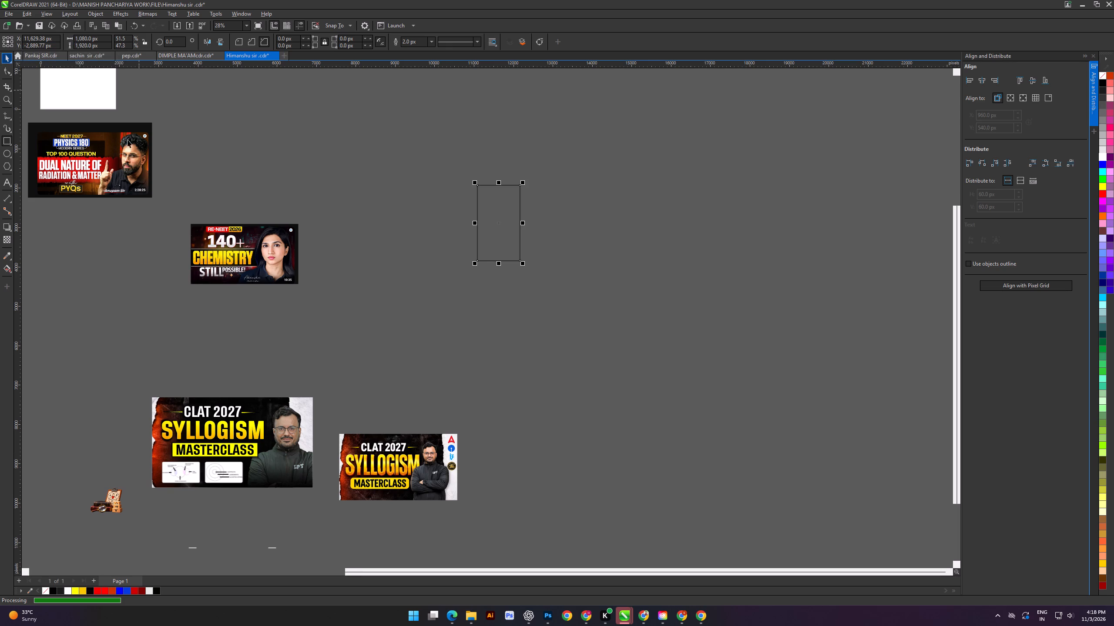
Scale the rectangle up proportionally to about 2,633 by 4,681 px and shift it slightly downward.
click(440, 191)
click(510, 259)
shift+drag(522, 265, 582, 320)
drag(510, 225, 519, 273)
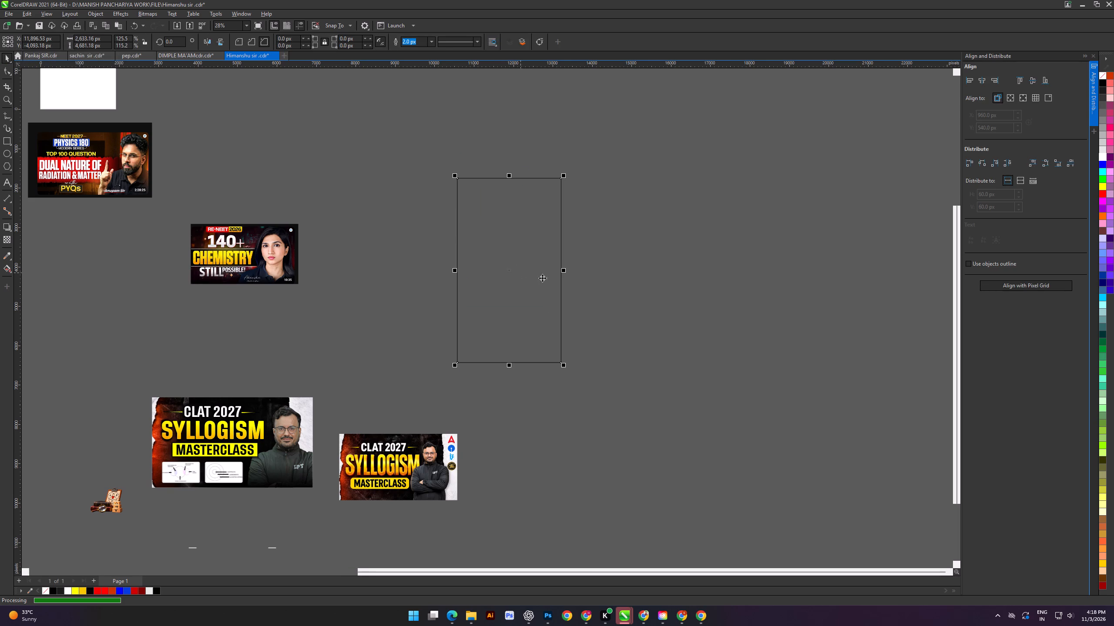
Fill the rectangle with white and remove its outline.
click(1101, 159)
right_click(1102, 75)
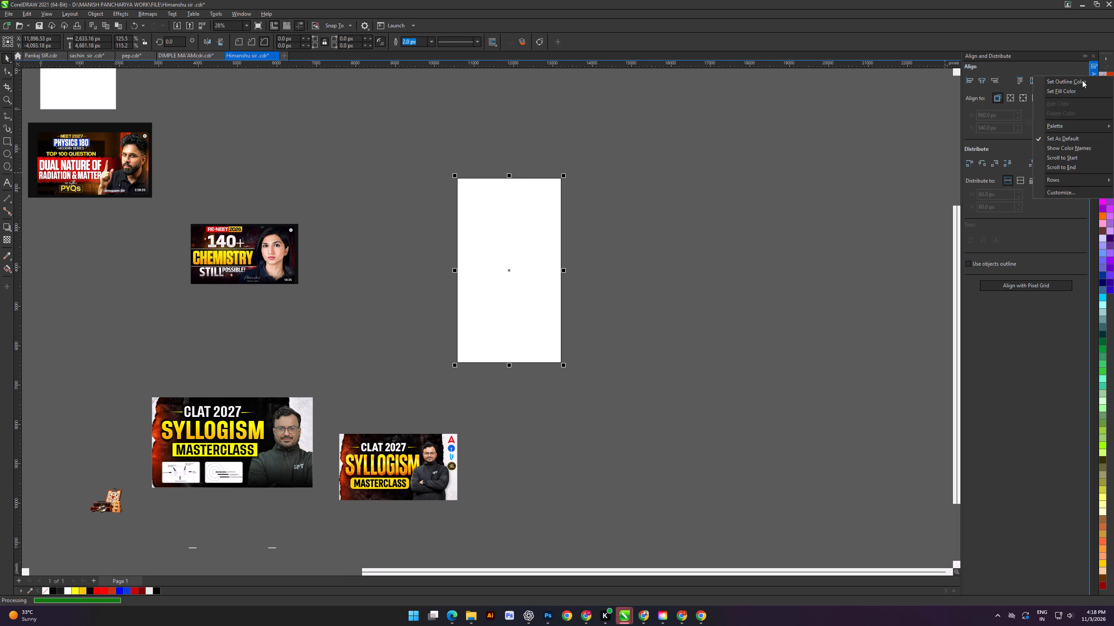
click(1082, 80)
click(776, 160)
Import the exported reel cover image from Downloads and place it at full rectangle height, overlapping the white rectangle.
key(ctrl+i)
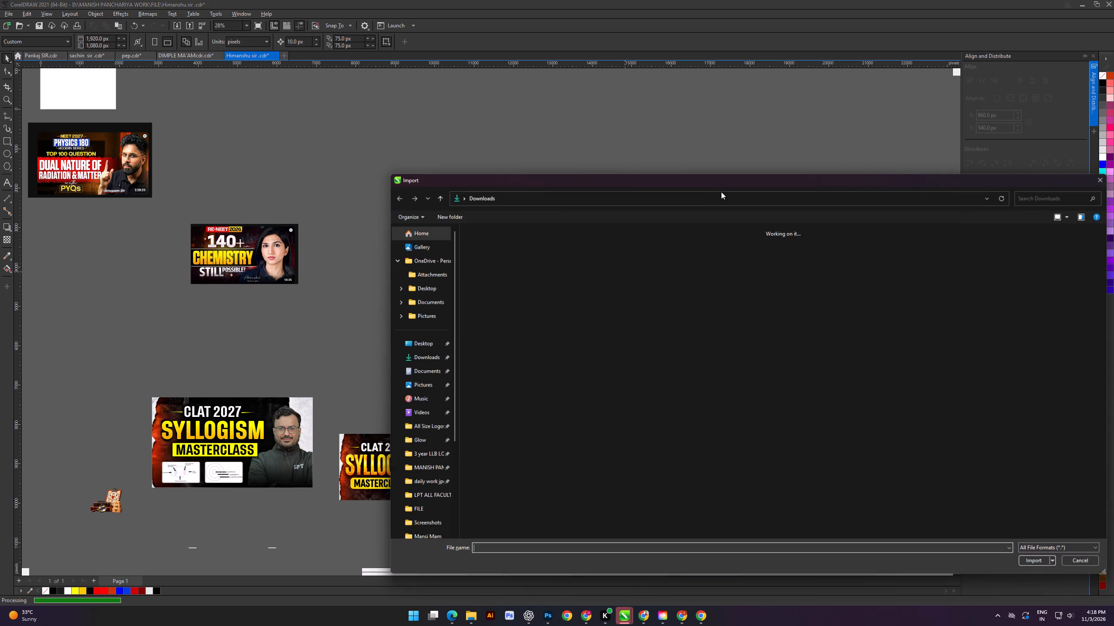
double_click(503, 296)
drag(536, 219, 728, 415)
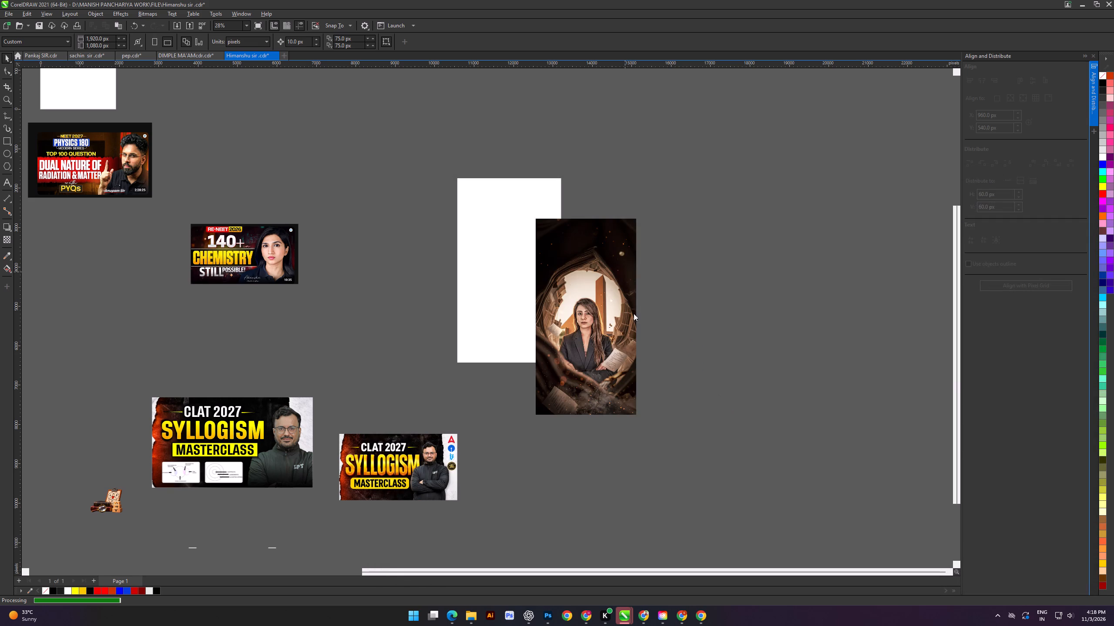
PowerClip the reel cover image inside the white rectangle.
drag(598, 292, 662, 288)
key(d)
double_click(512, 267)
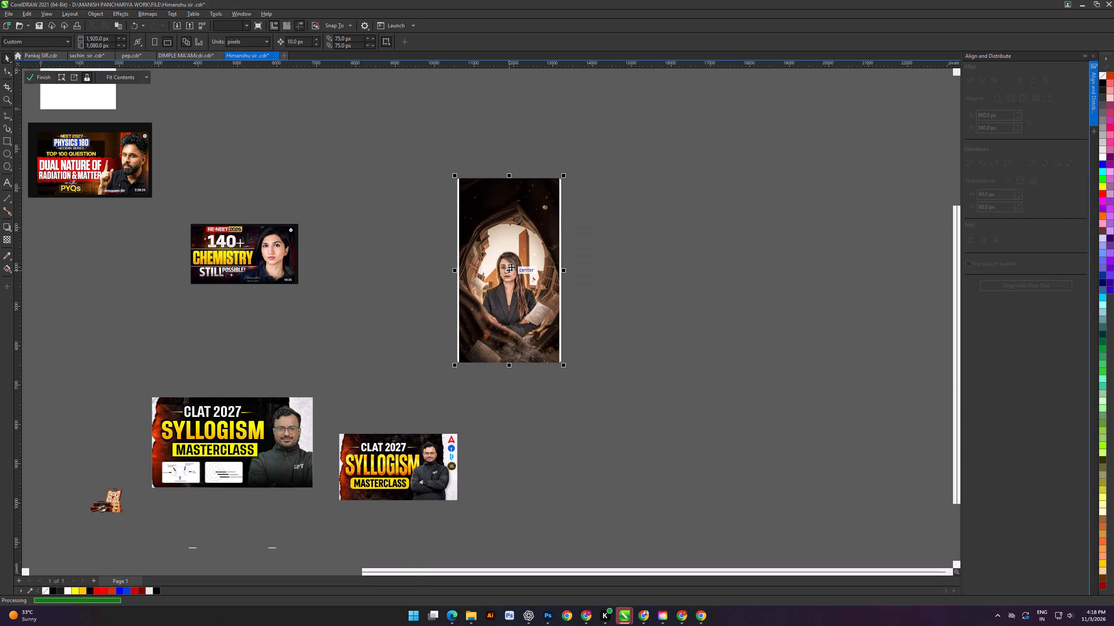
Enlarge the clipped image about its centre to about 2,998 by 5,856 px so it fills the frame.
click(511, 269)
scroll(506, 305, up, 4)
shift+drag(570, 383, 582, 402)
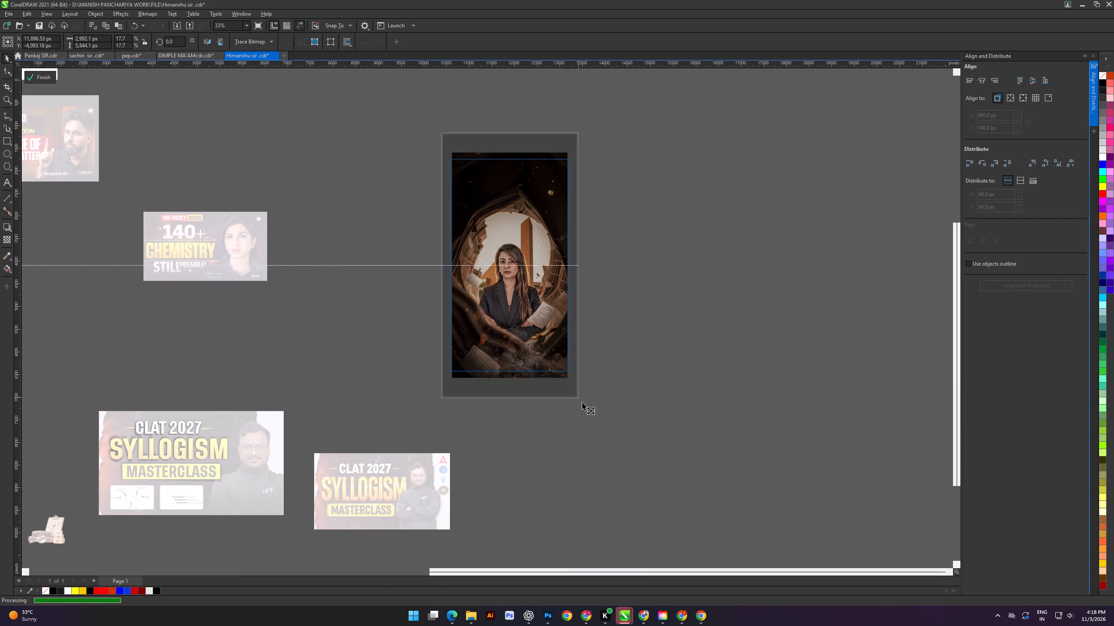
shift+drag(582, 402, 584, 403)
scroll(493, 296, up, 3)
alt+scroll(510, 290, up, 4)
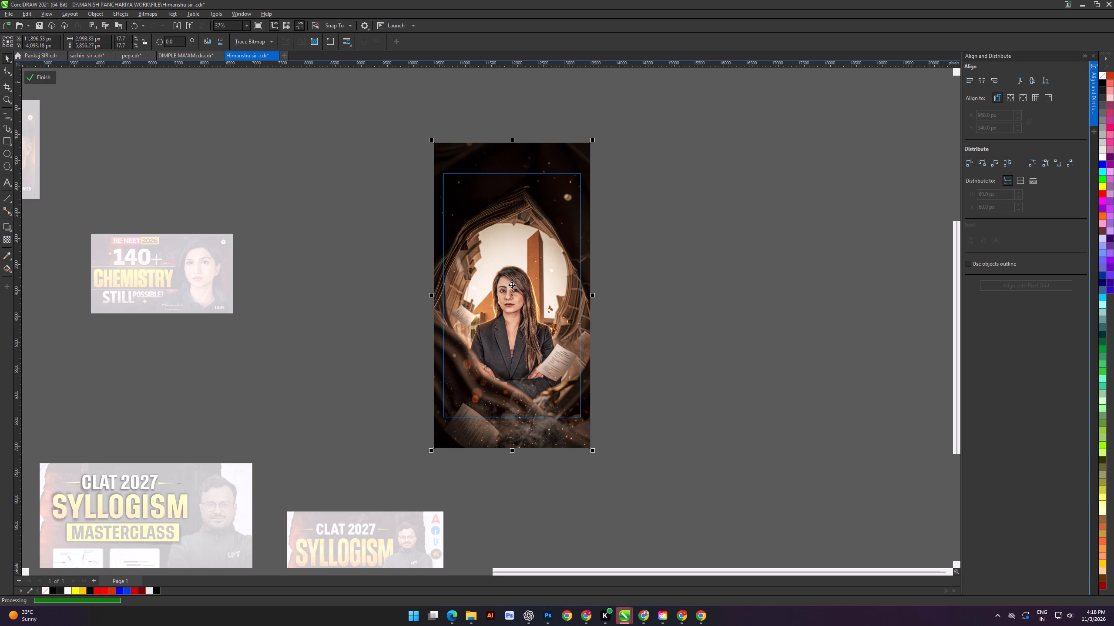
Nudge the clipped image 150 px down within its frame and finish editing the PowerClip.
key(Down)
key(Down)
key(Down)
key(Down)
key(Down)
key(Down)
key(Down)
key(Down)
key(Down)
key(Down)
key(Down)
key(Down)
key(Down)
key(Down)
key(Down)
key(Down)
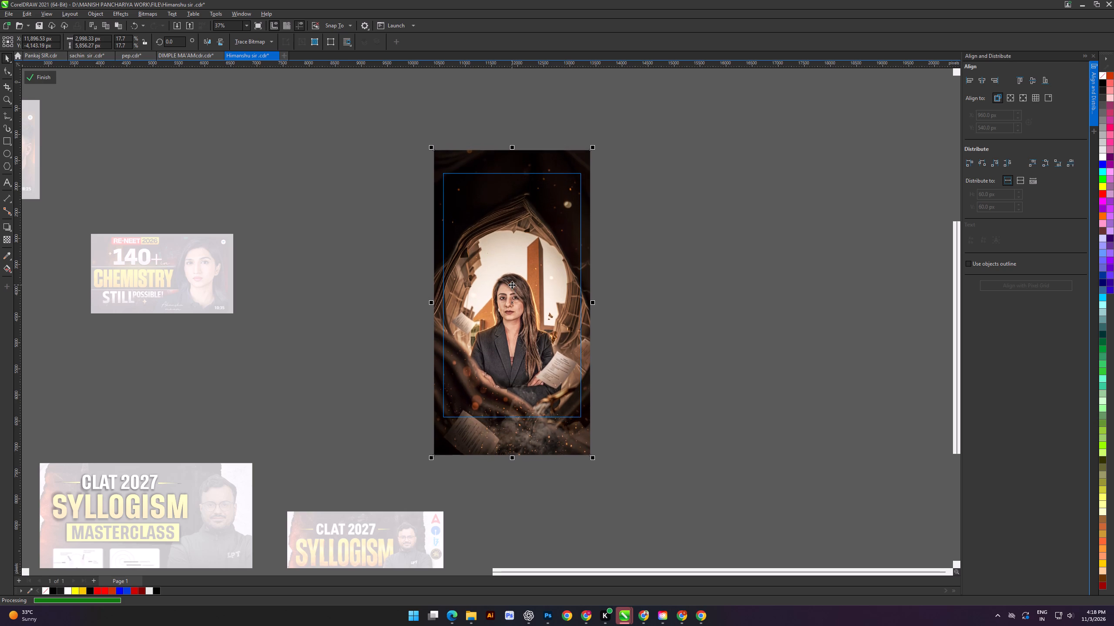
key(Up)
alt+scroll(523, 282, up, 9)
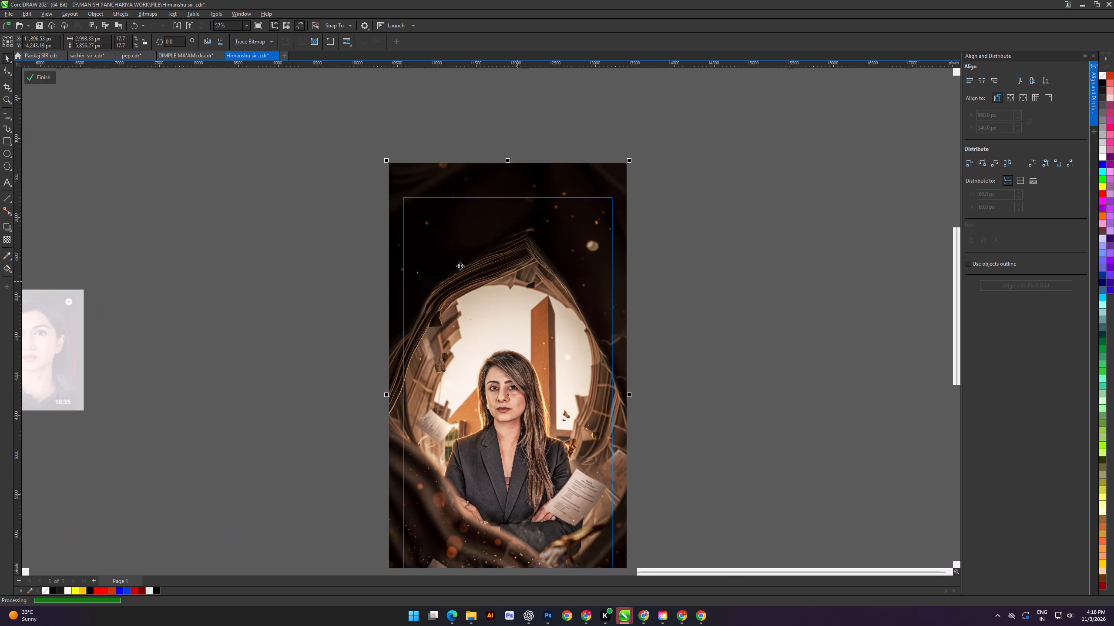
click(47, 71)
click(44, 79)
click(198, 289)
alt+scroll(386, 335, up, 1)
drag(293, 319, 299, 319)
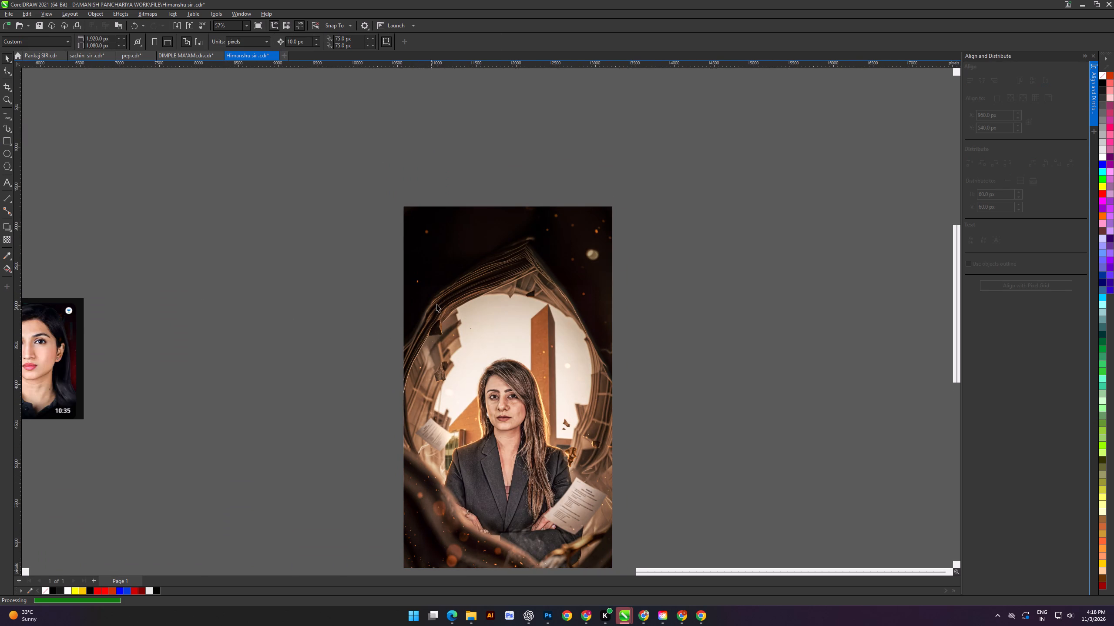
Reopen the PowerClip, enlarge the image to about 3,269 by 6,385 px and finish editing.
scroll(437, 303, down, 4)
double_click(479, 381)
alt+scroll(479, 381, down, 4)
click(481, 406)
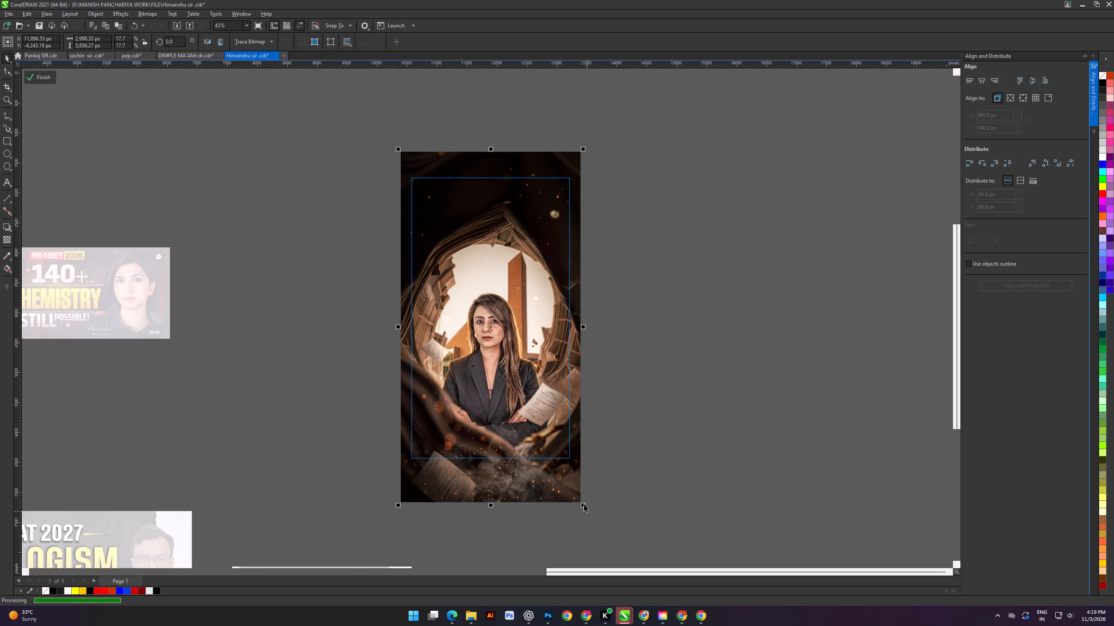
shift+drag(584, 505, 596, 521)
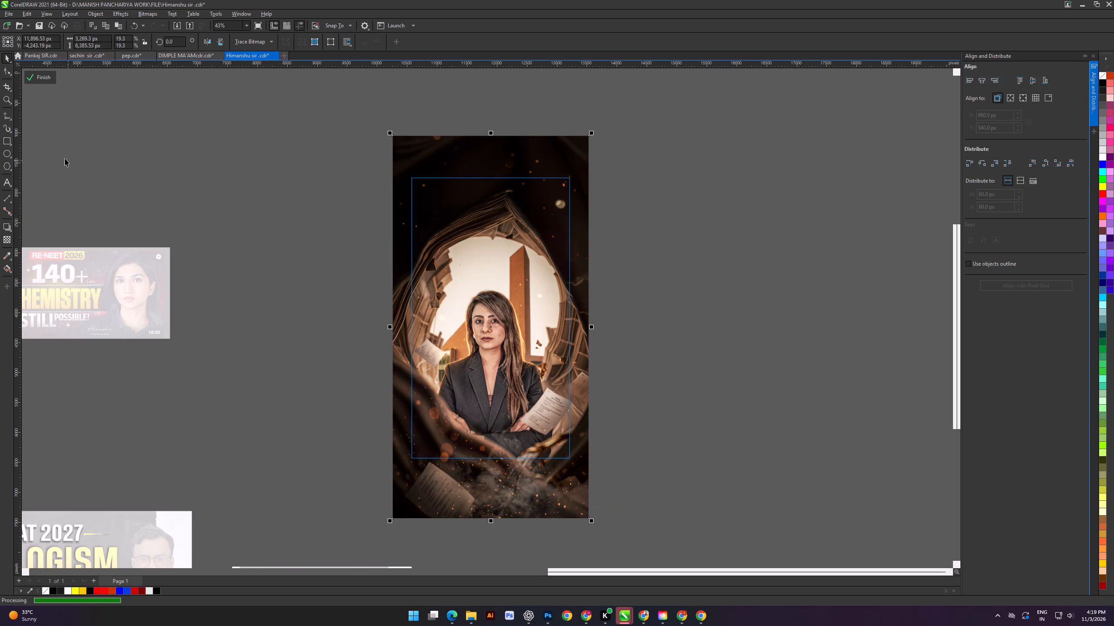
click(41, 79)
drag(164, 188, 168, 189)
Reopen the PowerClip, reduce the image to about 2,896 by 5,656 px and finish editing.
alt+scroll(505, 211, up, 3)
double_click(483, 349)
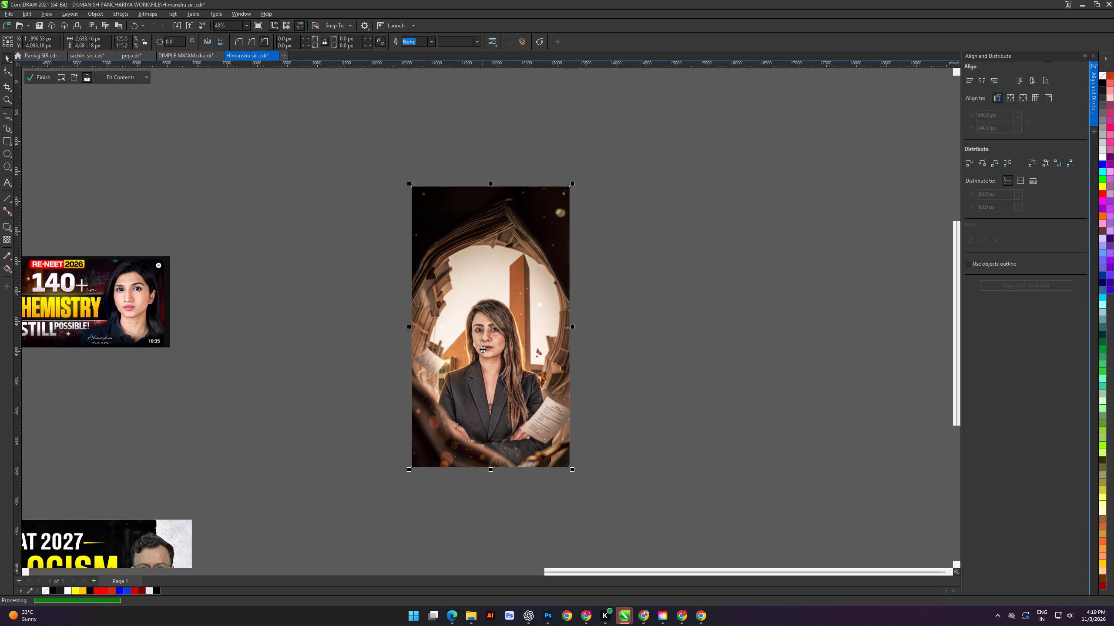
click(508, 396)
shift+drag(592, 531, 580, 533)
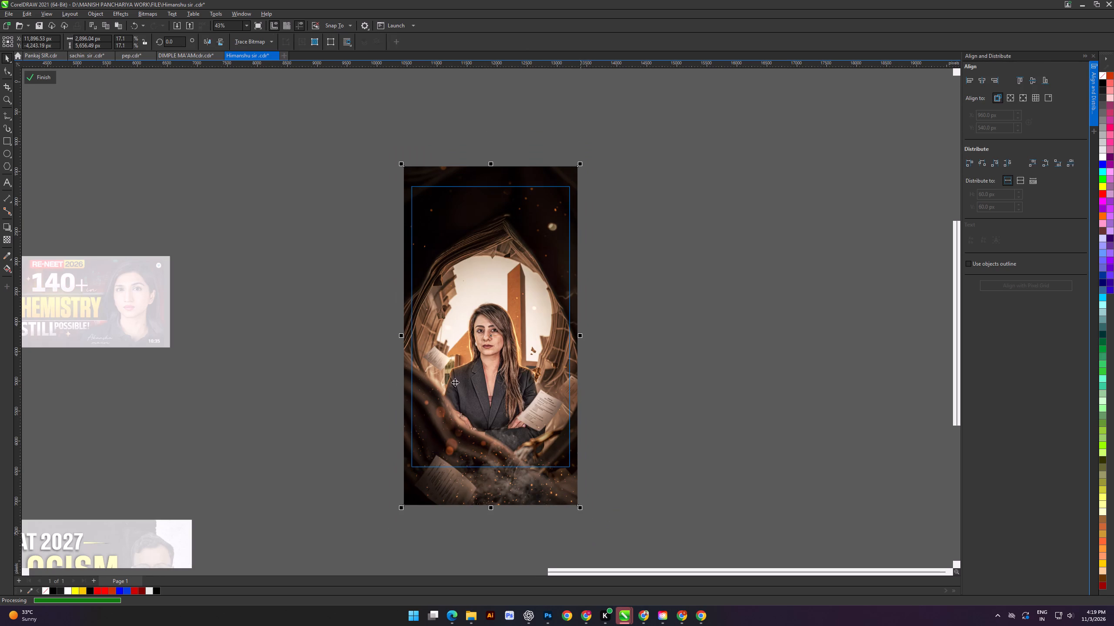
click(37, 72)
click(234, 228)
scroll(561, 366, down, 4)
alt+scroll(391, 316, down, 3)
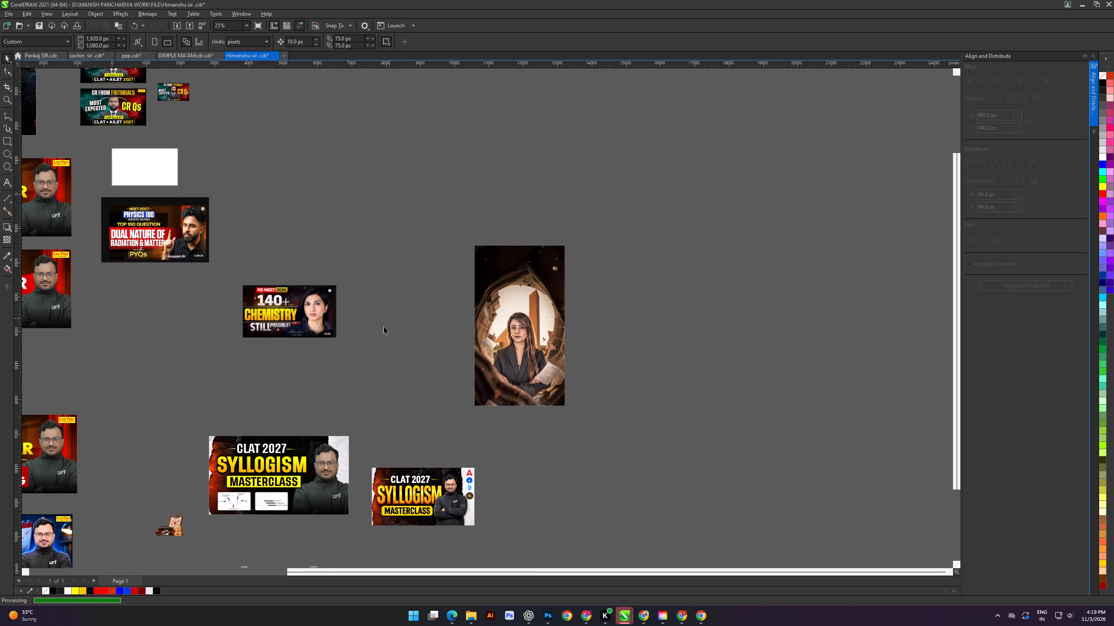
Copy the black gradient strip out of the larger CLAT 2027 Syllogism thumbnail's PowerClip and paste it onto the open workspace.
double_click(321, 477)
click(343, 519)
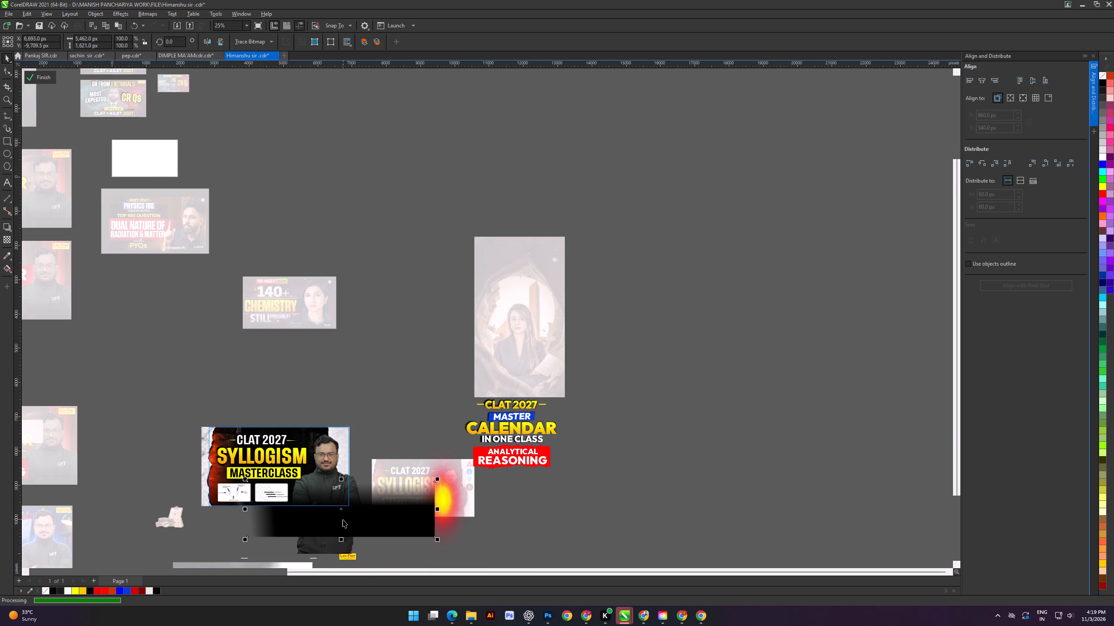
key(ctrl+c)
click(44, 82)
click(282, 140)
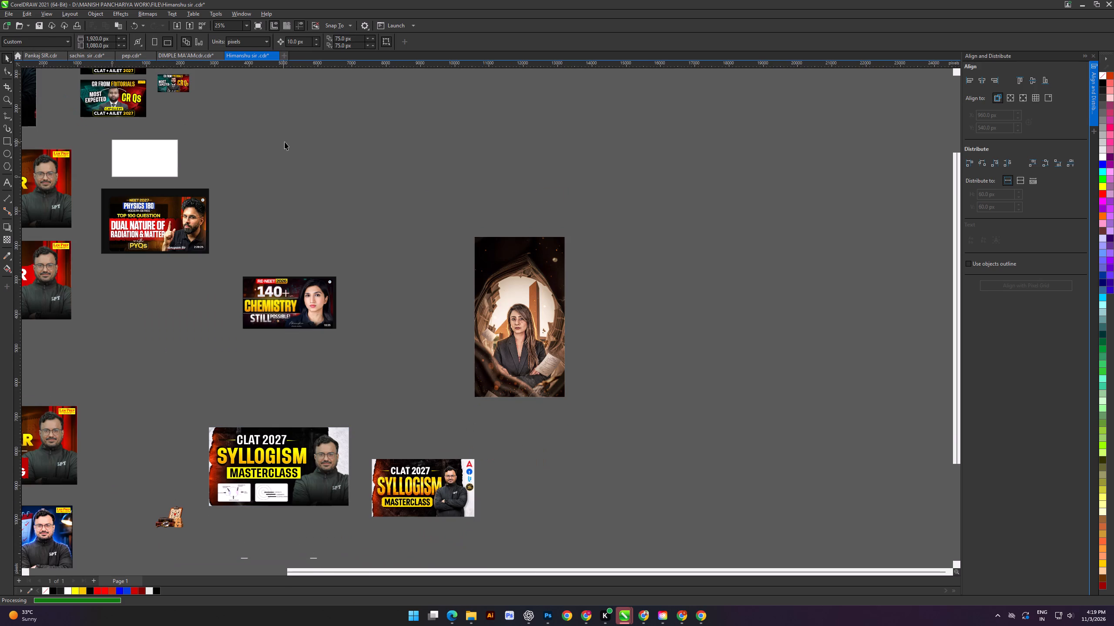
key(ctrl+v)
click(441, 226)
Position the black gradient across the bottom edge of the portrait cover and place it inside the cover's PowerClip frame.
drag(384, 524, 561, 419)
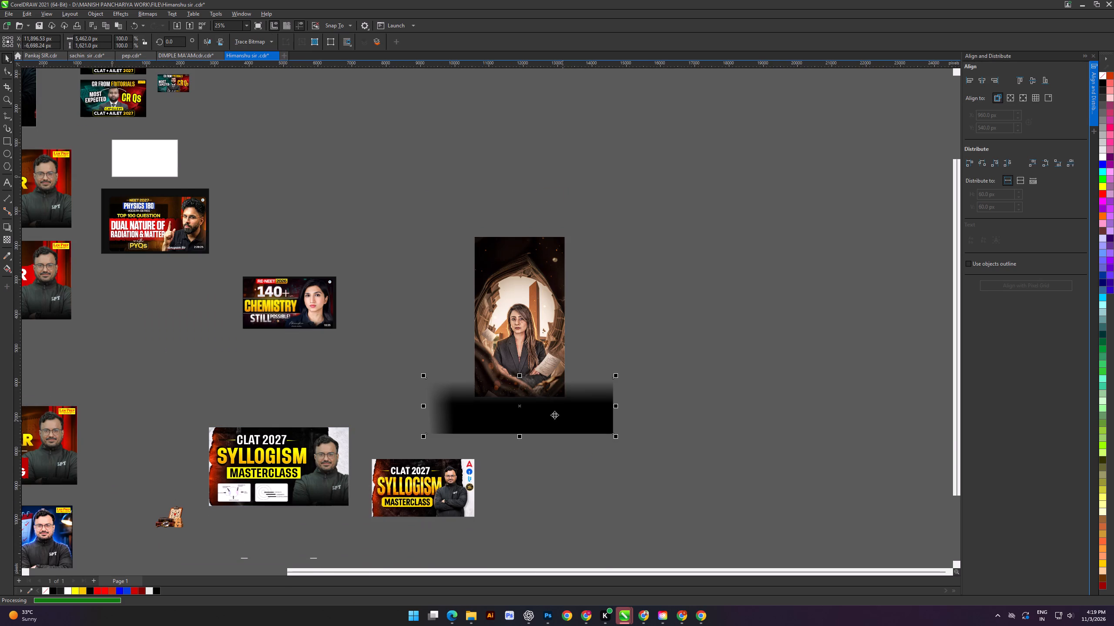
scroll(552, 414, up, 11)
drag(564, 413, 559, 407)
drag(558, 407, 555, 403)
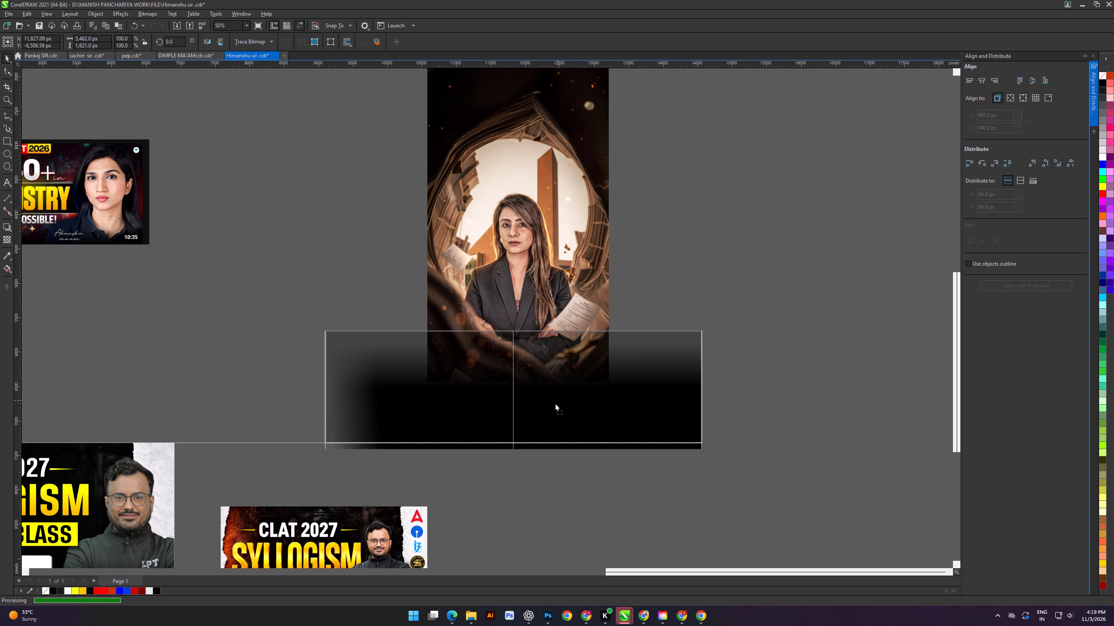
drag(555, 403, 554, 403)
key(d)
click(536, 258)
click(705, 291)
Examine the portrait cover's composition, especially the bottom fade and the arch above the woman.
scroll(577, 319, down, 4)
alt+scroll(489, 303, up, 2)
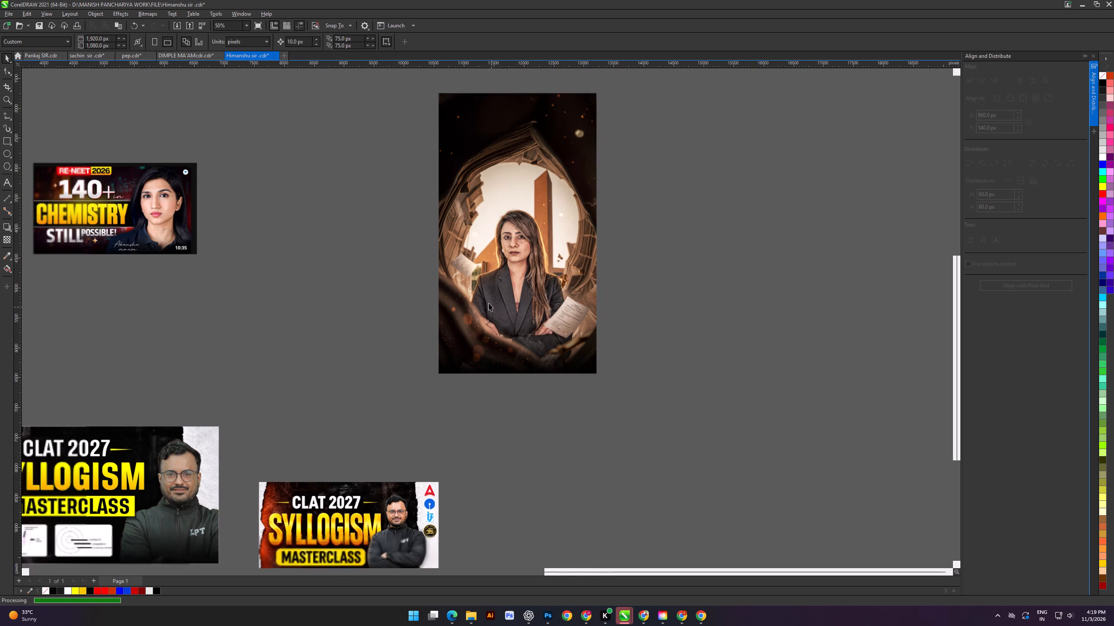
alt+scroll(489, 303, up, 4)
scroll(483, 300, down, 5)
alt+scroll(464, 278, up, 9)
alt+scroll(518, 255, up, 1)
click(481, 260)
scroll(514, 330, up, 1)
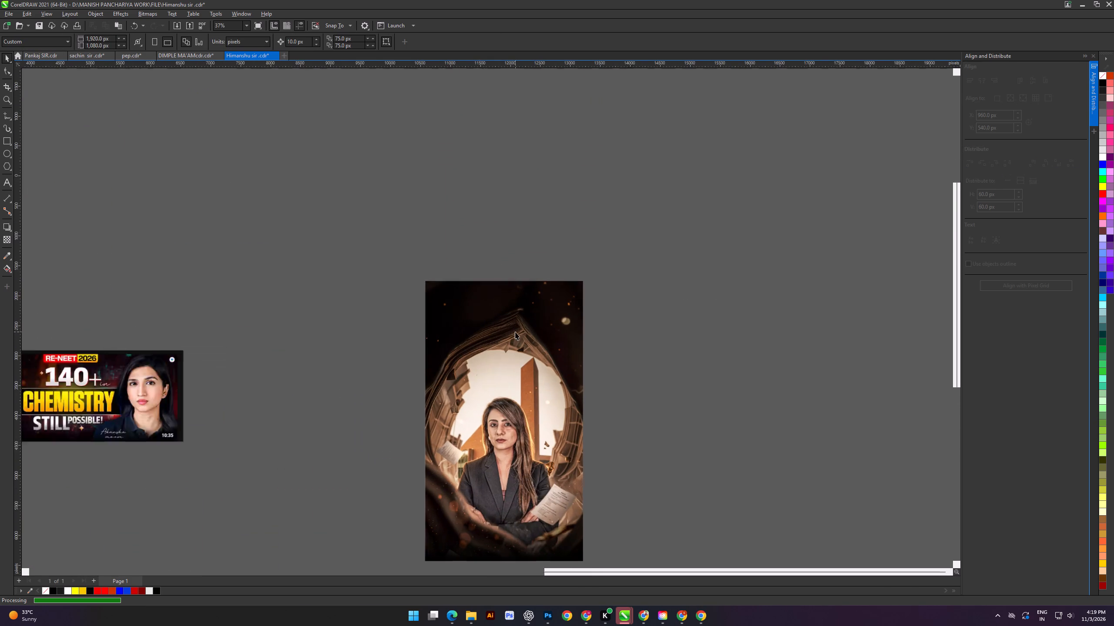
scroll(515, 332, up, 1)
alt+scroll(540, 322, up, 2)
shift+scroll(520, 286, up, 3)
scroll(475, 362, down, 2)
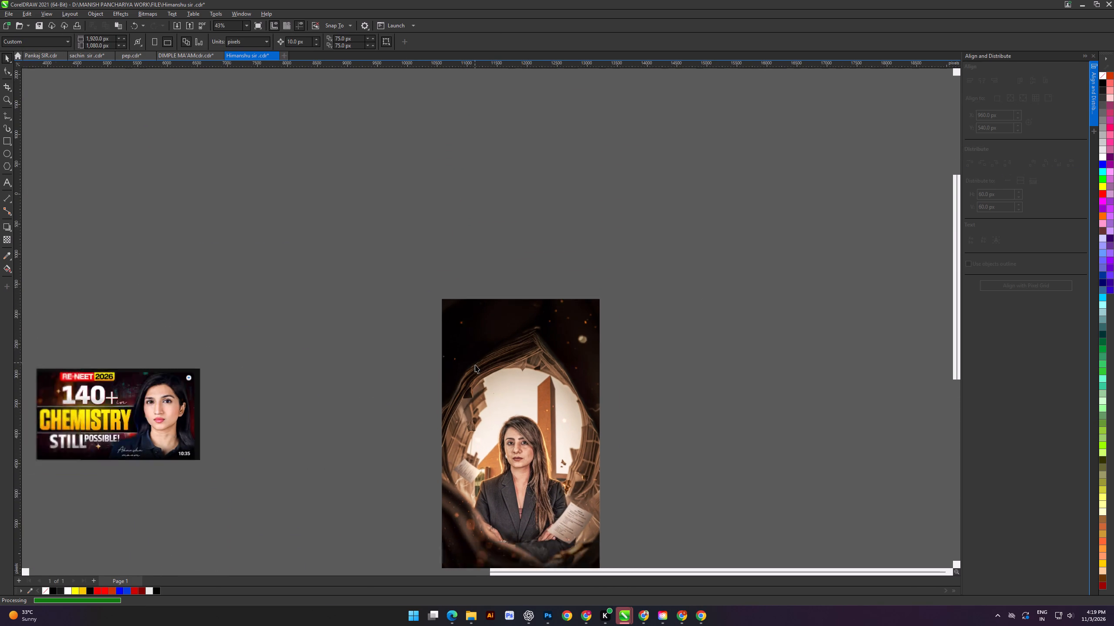
scroll(475, 365, down, 1)
alt+scroll(481, 355, up, 2)
scroll(486, 369, up, 2)
shift+scroll(486, 369, up, 3)
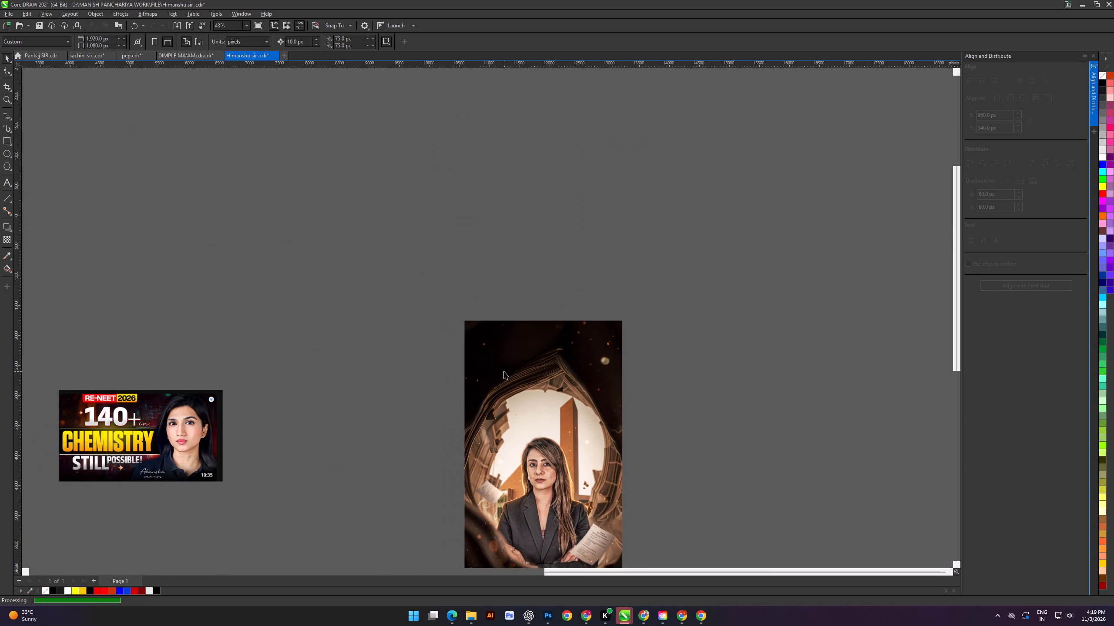
Switch to Photoshop and exit the crop preview on the expanded cover image, interrupting the smart filter rendering.
key(alt+Tab)
key(alt+Tab)
key(alt+Tab)
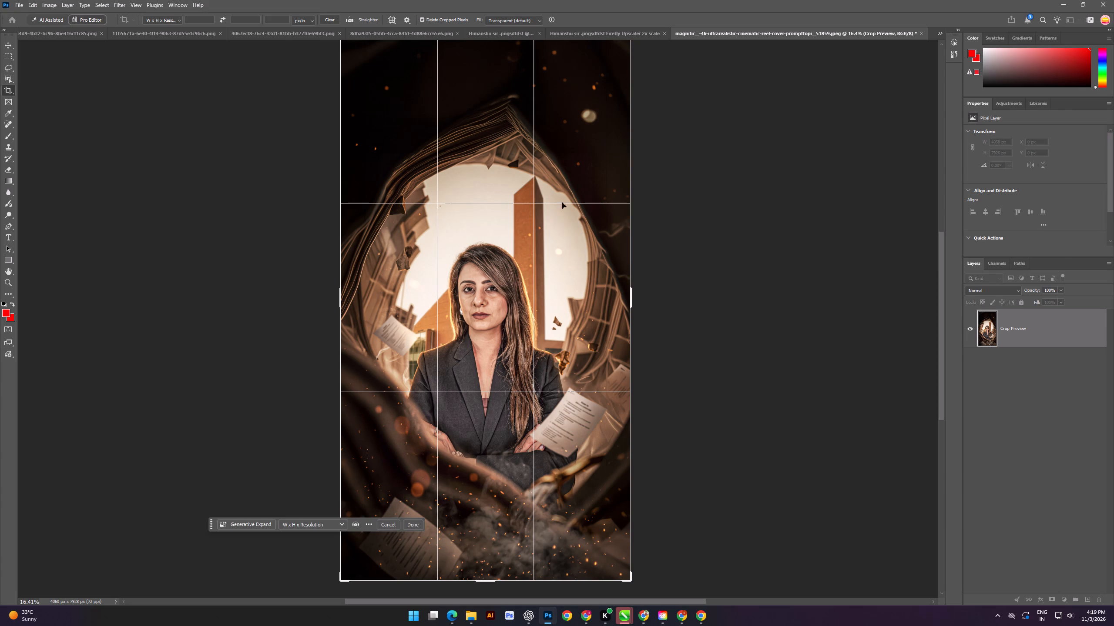
click(1011, 337)
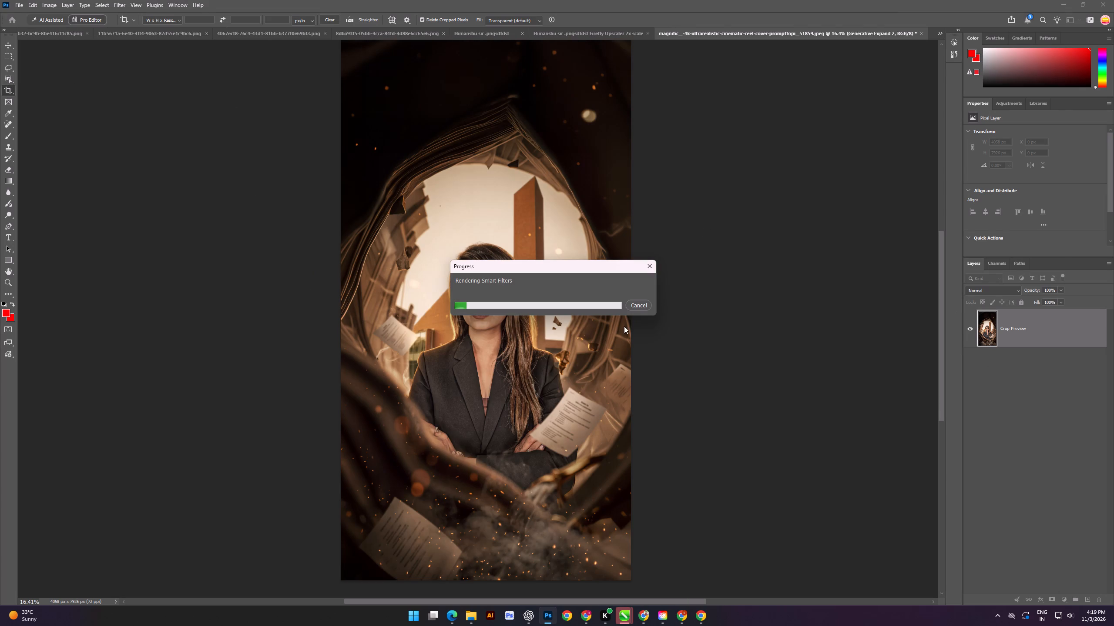
click(634, 309)
click(636, 307)
click(636, 307)
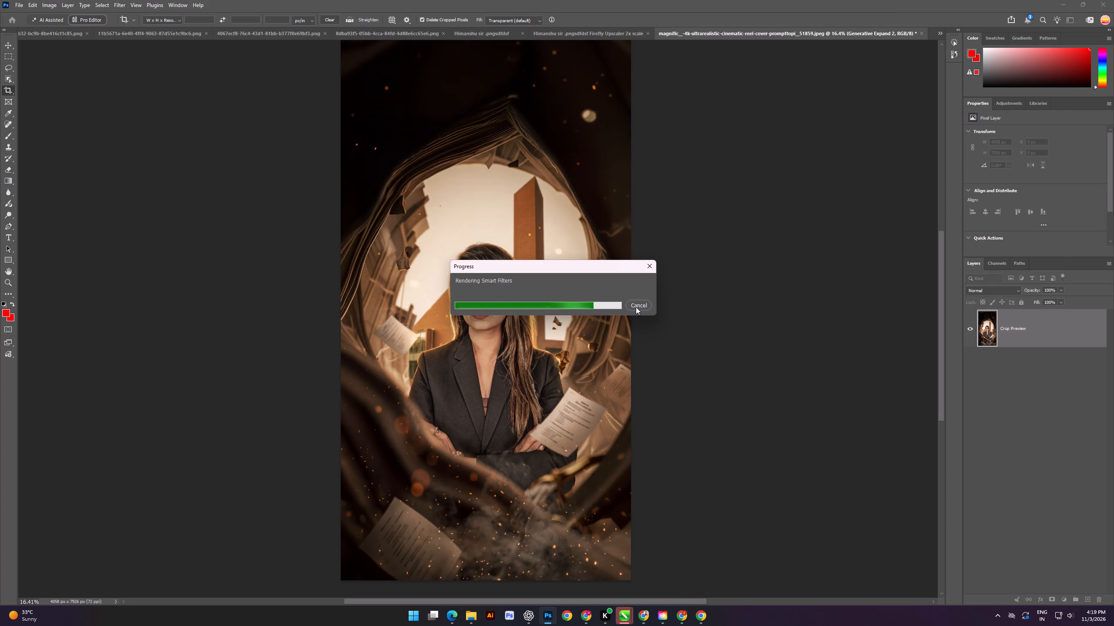
click(7, 73)
click(7, 77)
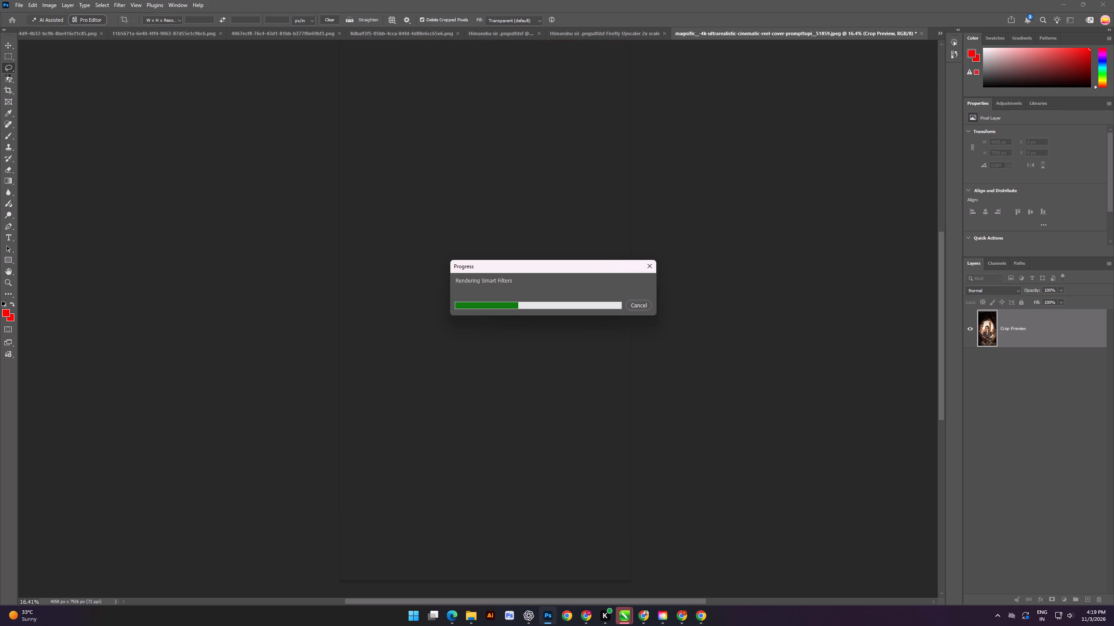
click(641, 305)
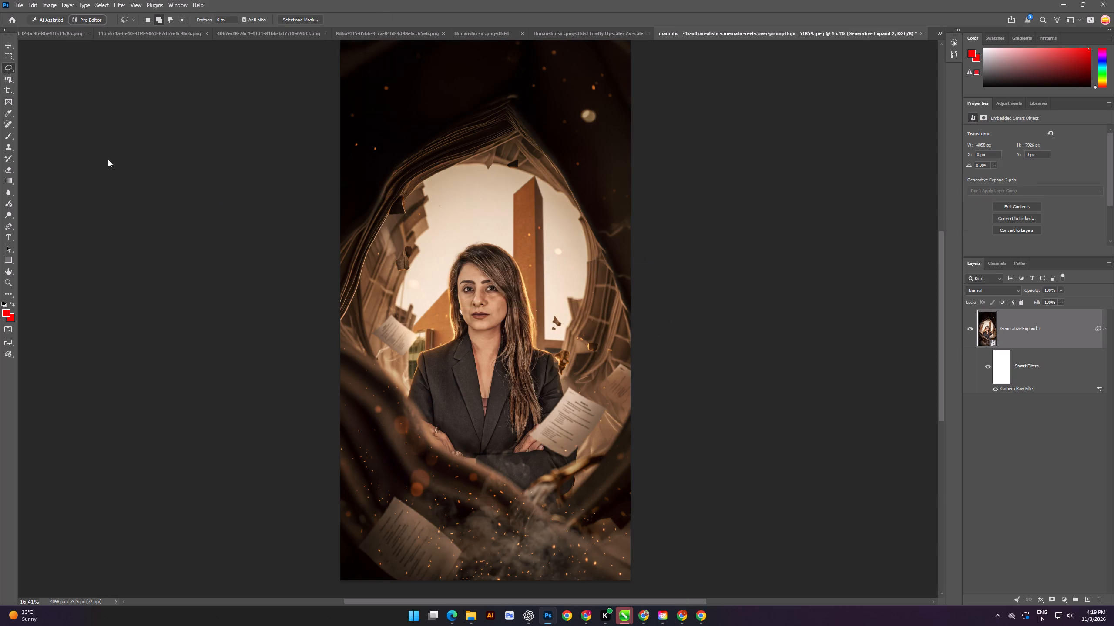
Paint a selection over the pointed top of the book arch above the woman with the Selection Brush.
right_click(12, 72)
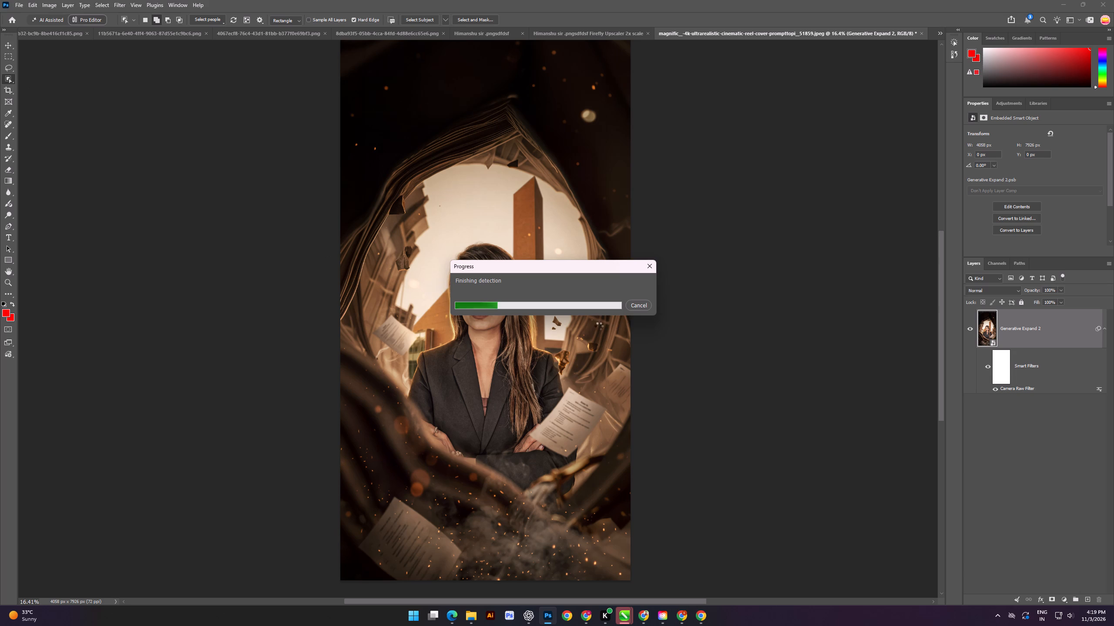
click(629, 311)
click(635, 310)
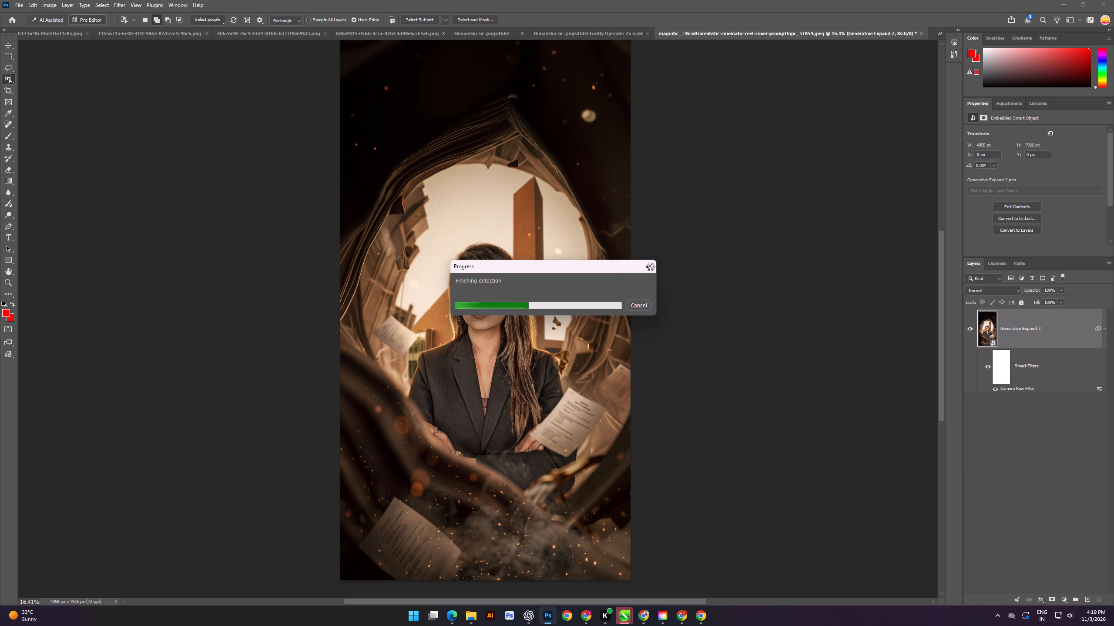
click(651, 265)
click(635, 306)
right_click(12, 68)
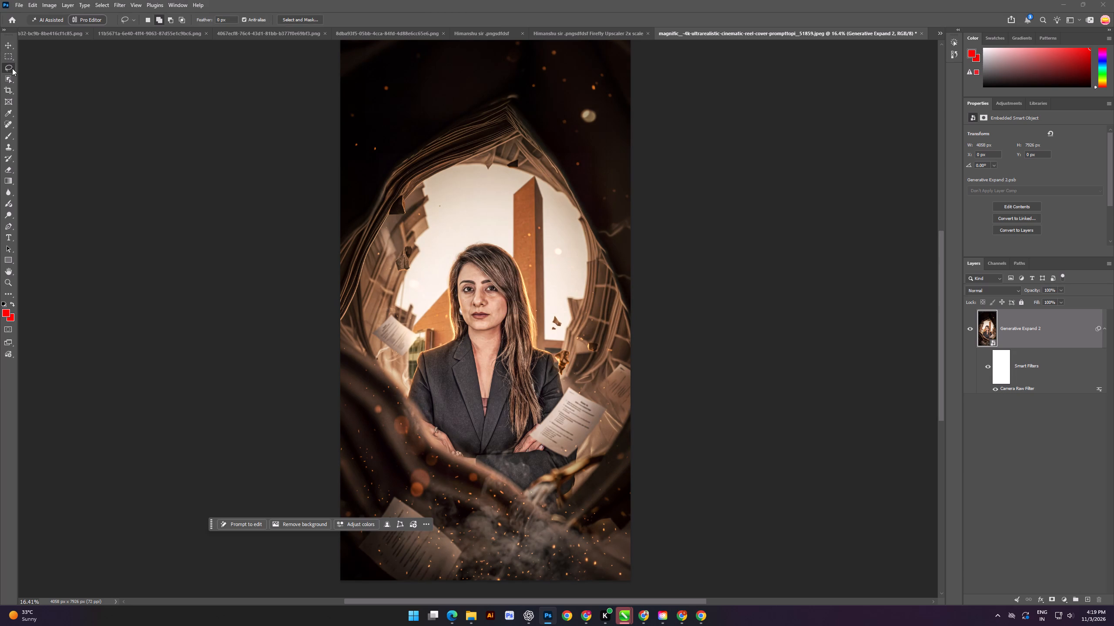
click(51, 72)
drag(577, 187, 565, 184)
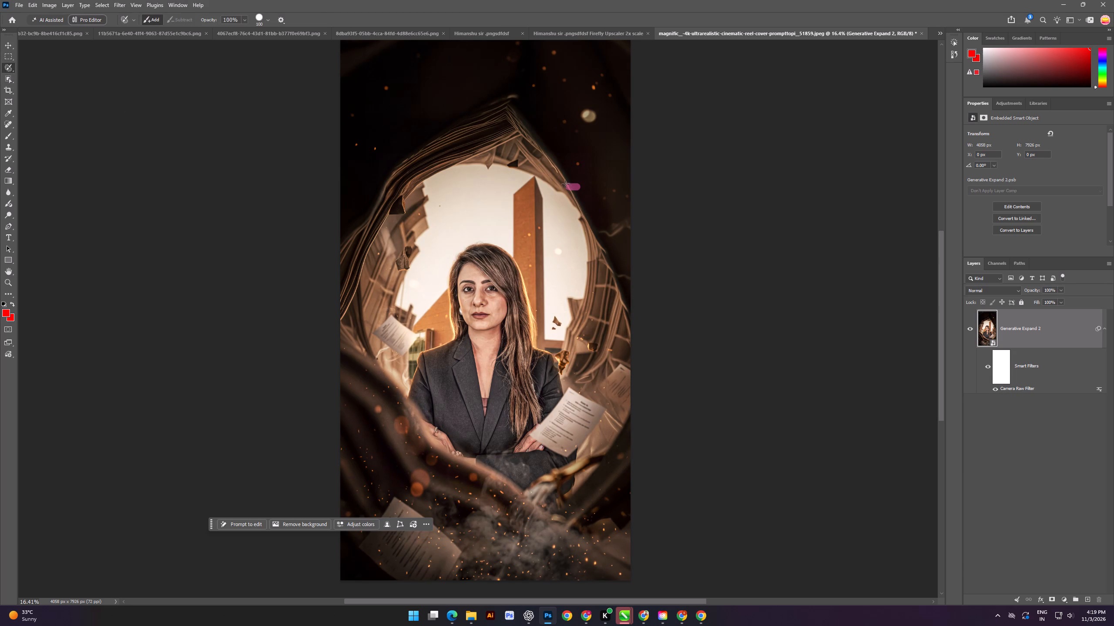
drag(565, 184, 580, 189)
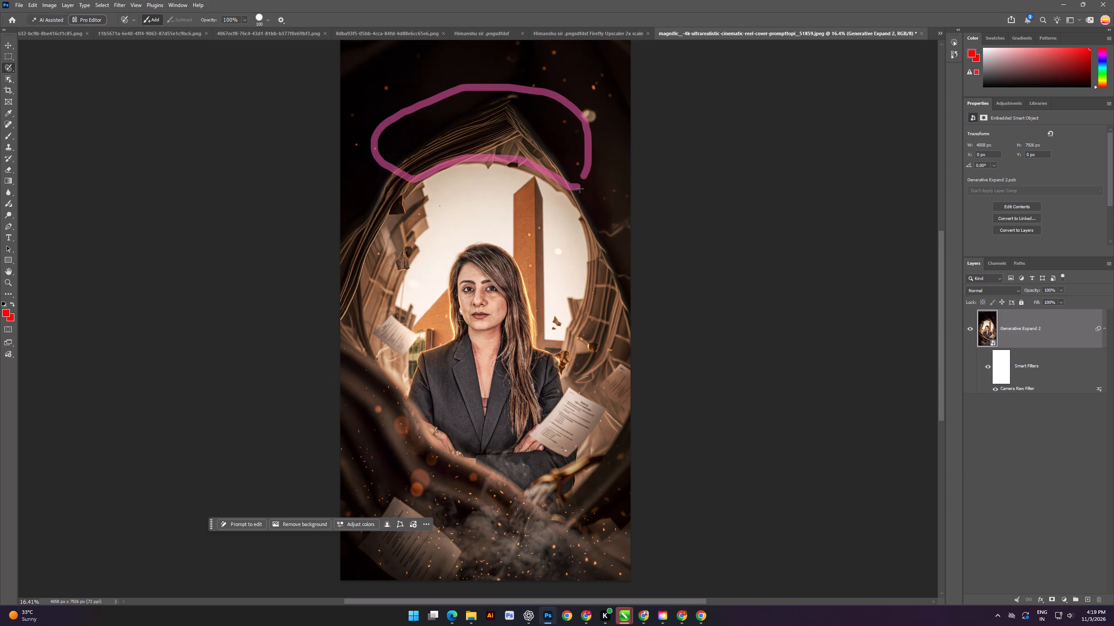
drag(580, 189, 578, 195)
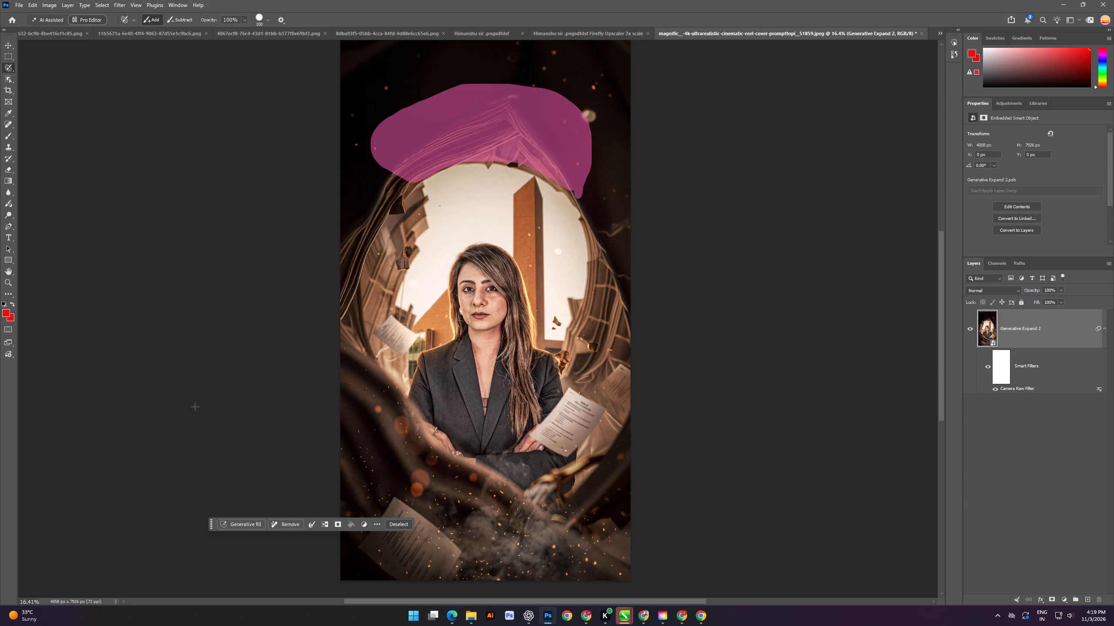
Run Generative Fill with Firefly and no prompt on the selected arch top, compare the variations and keep the second one.
click(252, 531)
click(248, 526)
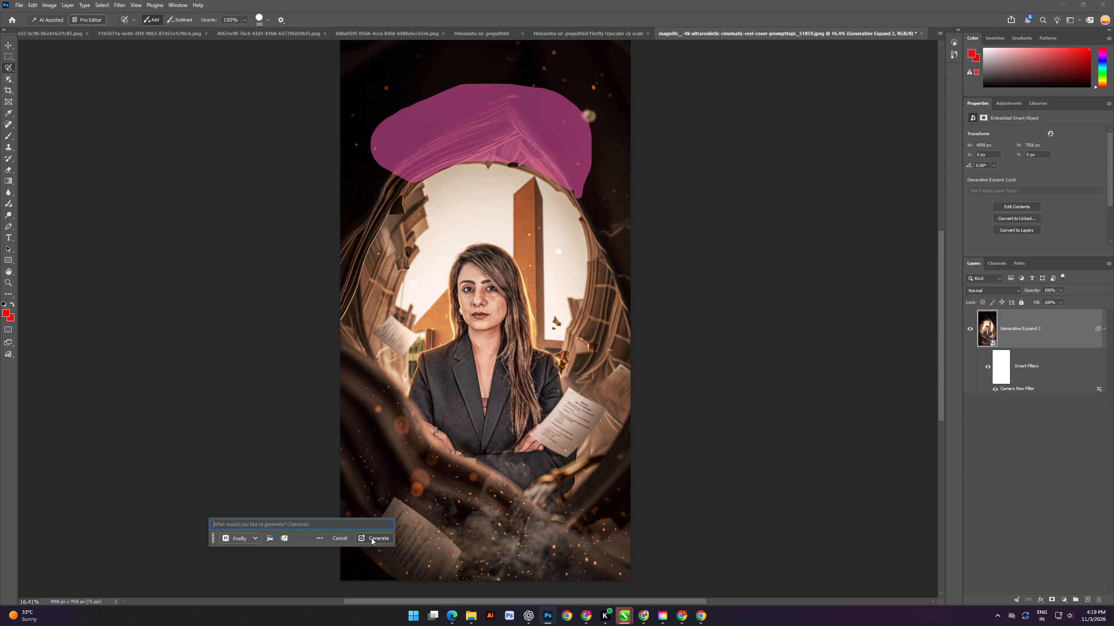
click(371, 538)
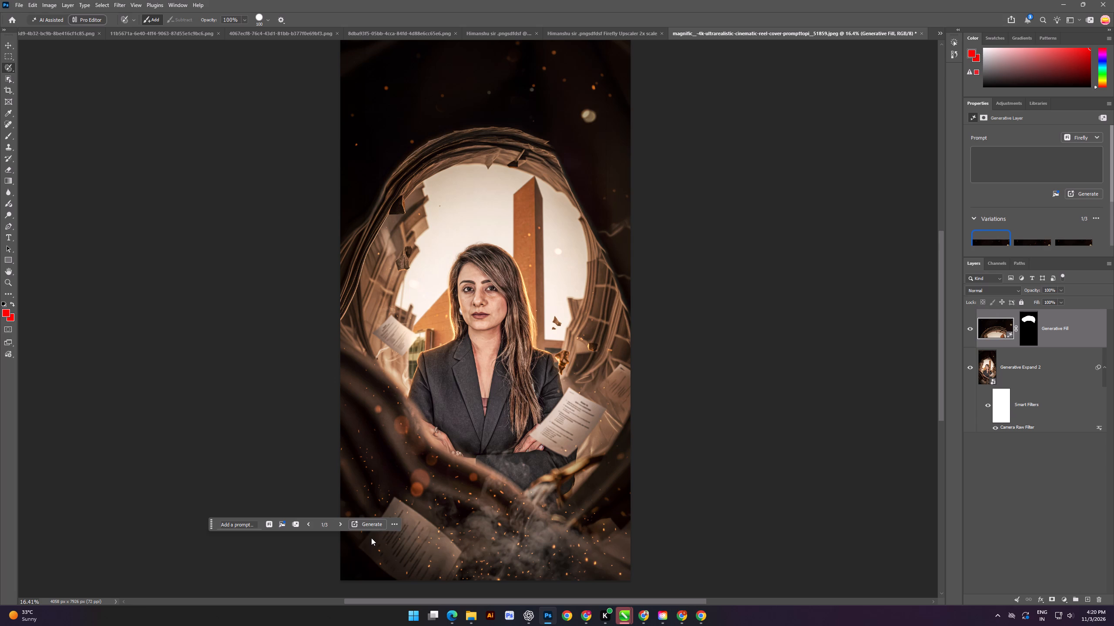
click(1036, 240)
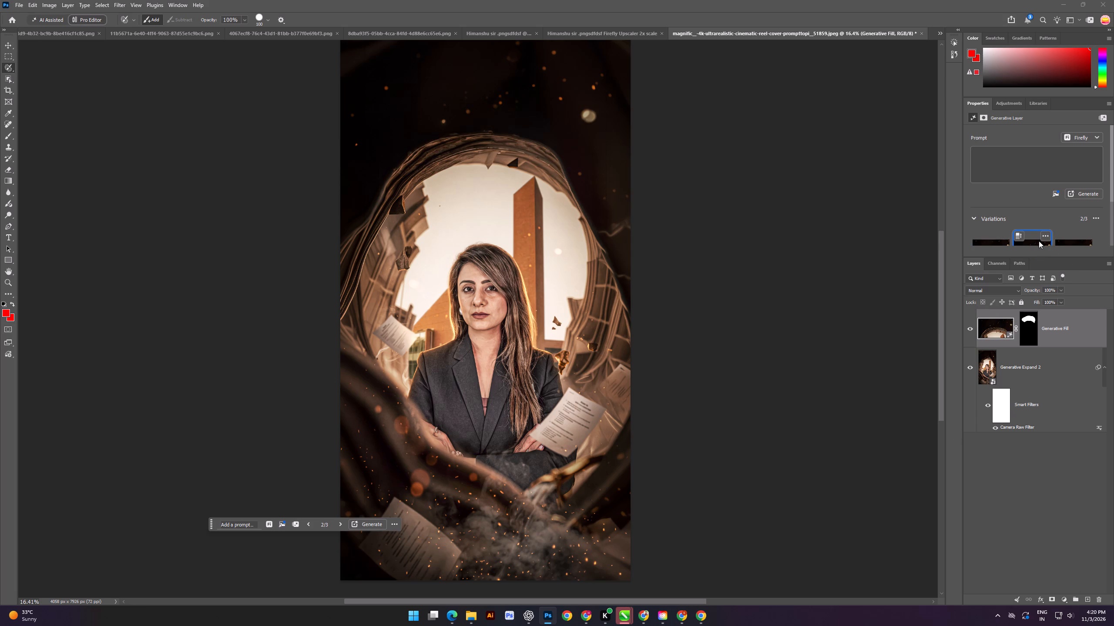
click(1068, 242)
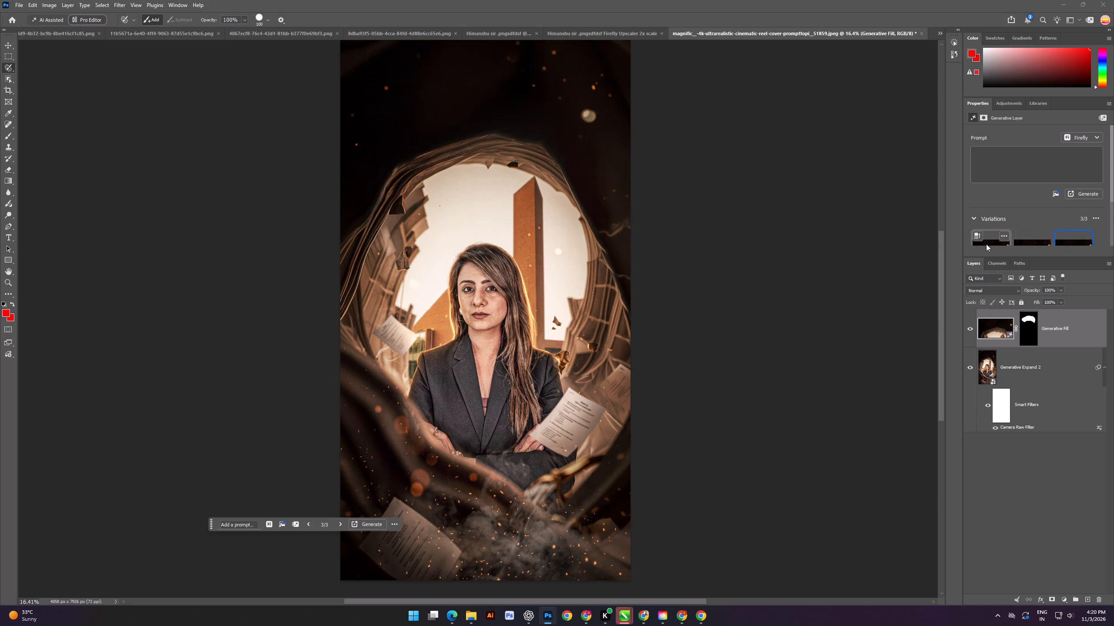
click(986, 242)
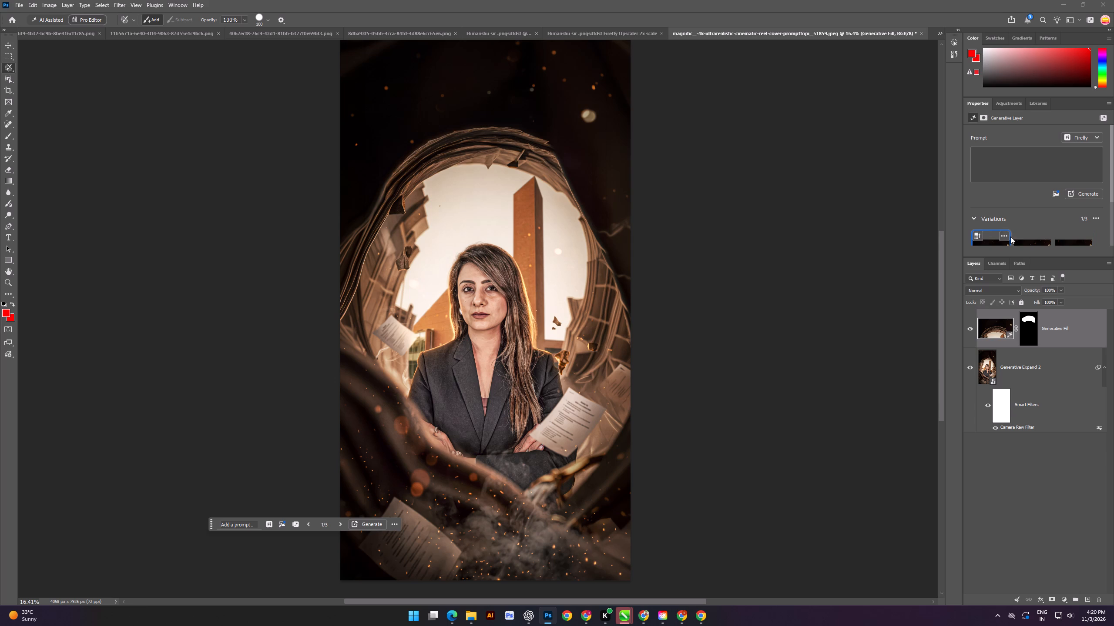
click(1025, 244)
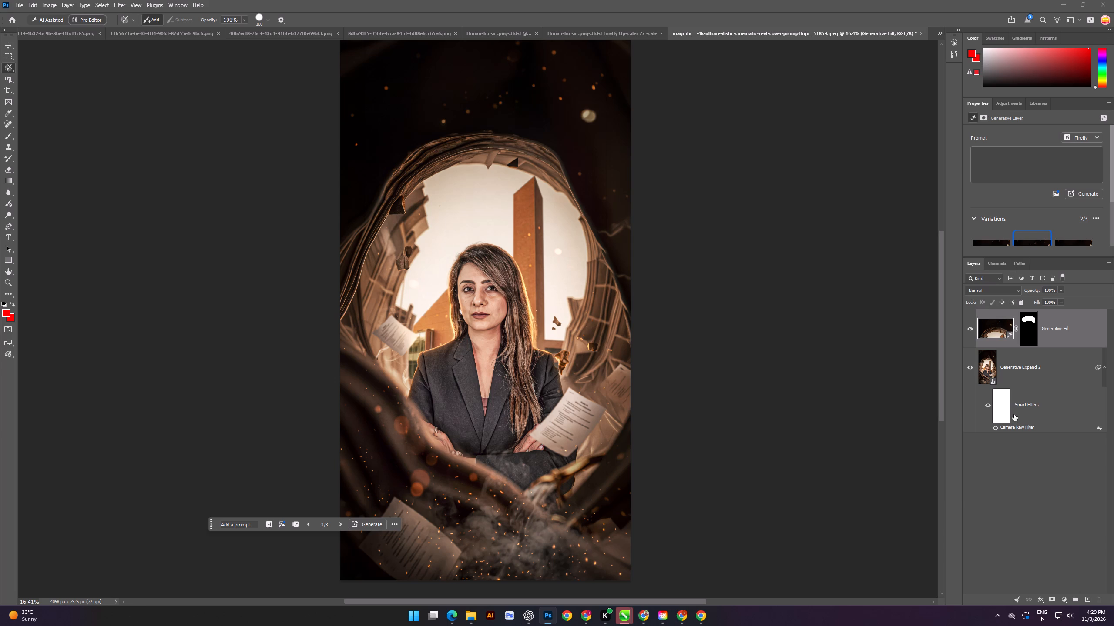
click(1054, 473)
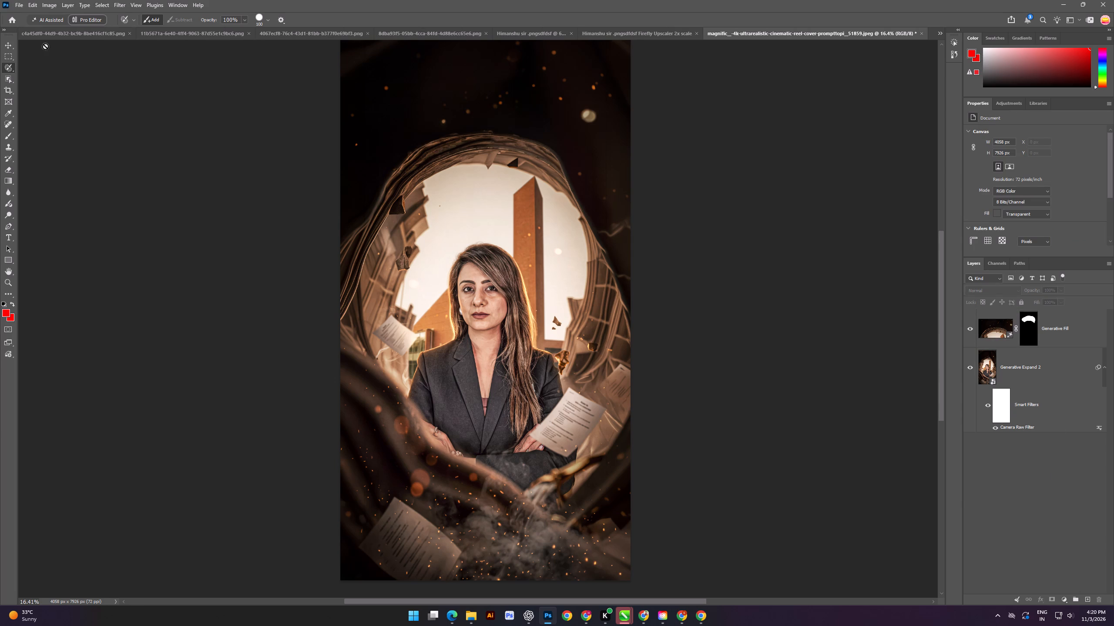
click(83, 110)
Switch back to CorelDRAW and examine the portrait cover at different magnifications.
key(alt+Tab)
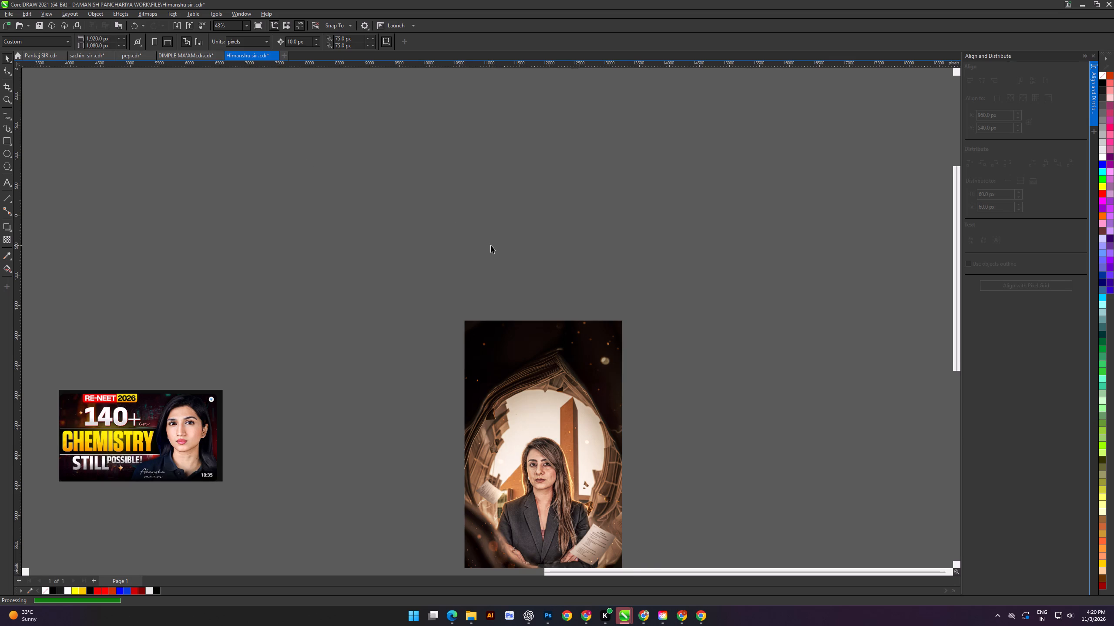
alt+scroll(491, 245, down, 4)
scroll(521, 364, up, 2)
alt+scroll(529, 362, down, 8)
shift+scroll(524, 334, up, 3)
scroll(565, 328, down, 2)
scroll(566, 376, up, 5)
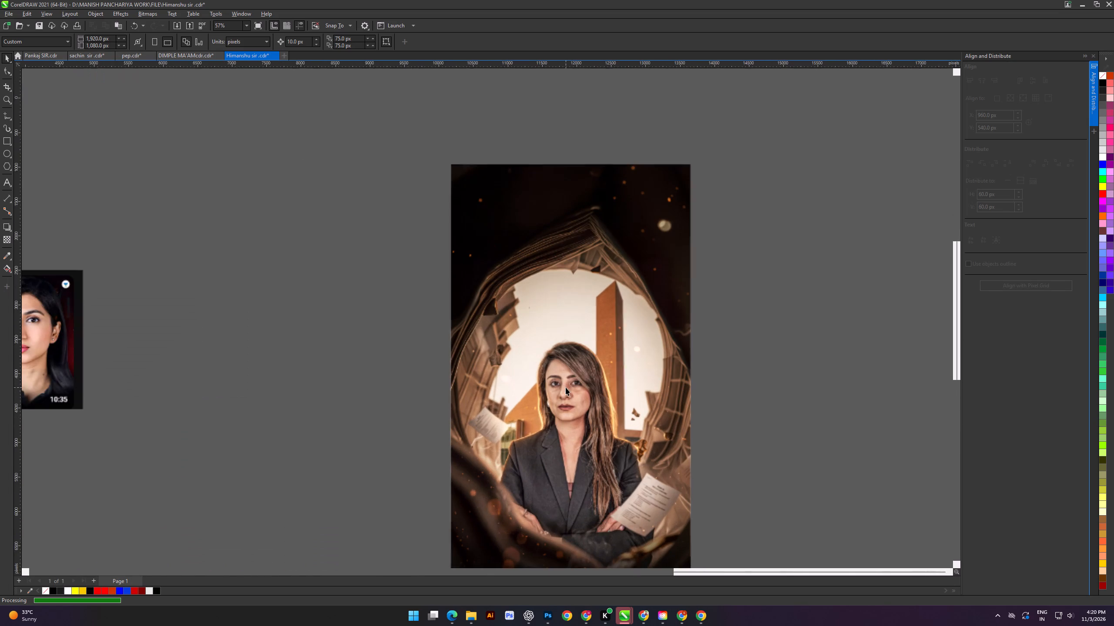
alt+scroll(568, 375, down, 5)
scroll(572, 342, down, 2)
shift+scroll(569, 335, up, 4)
alt+scroll(573, 332, down, 4)
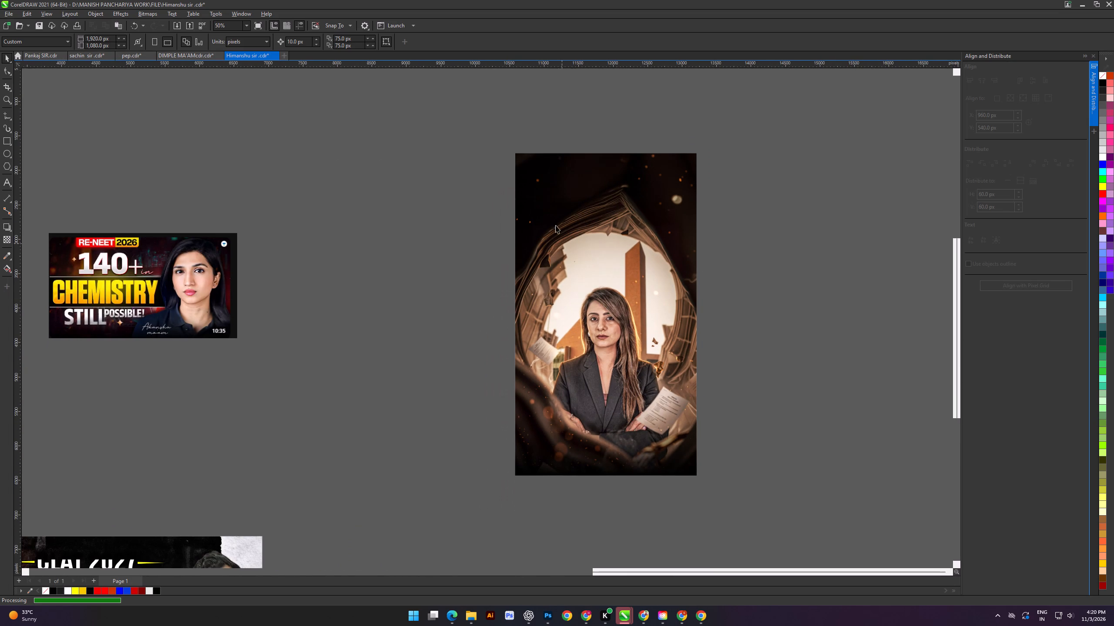
click(431, 206)
Copy the "CLAT 2027 SYLLOGISM MASTERCLASS" title out of the larger Syllogism thumbnail's PowerClip and place the copy beside the top of the portrait cover.
scroll(305, 264, down, 5)
shift+scroll(319, 318, up, 5)
alt+scroll(324, 341, down, 2)
double_click(217, 437)
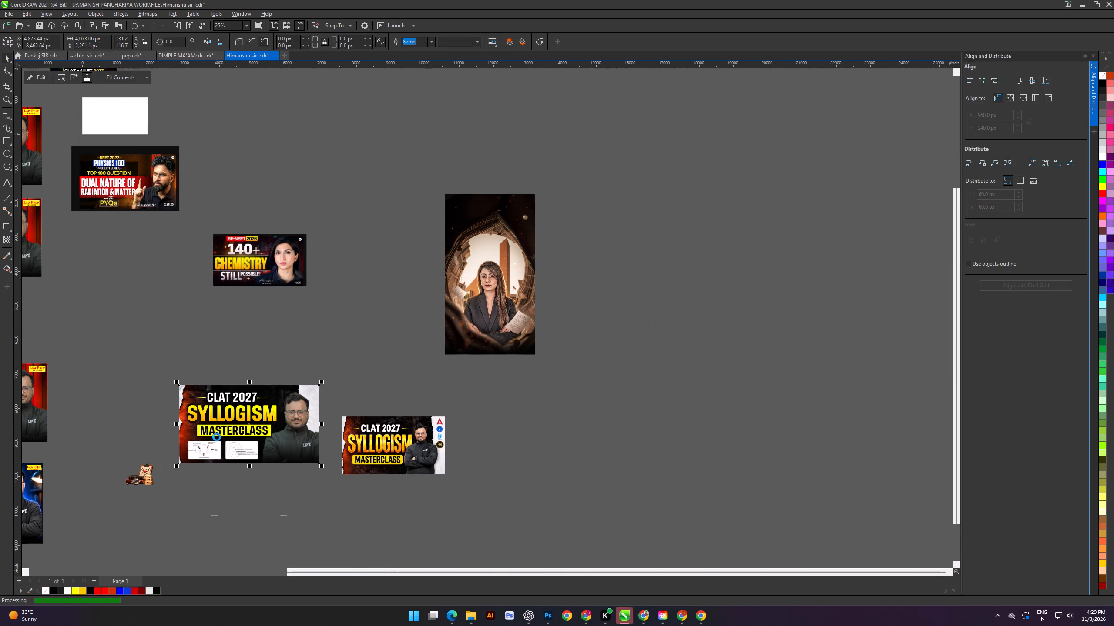
drag(136, 354, 289, 447)
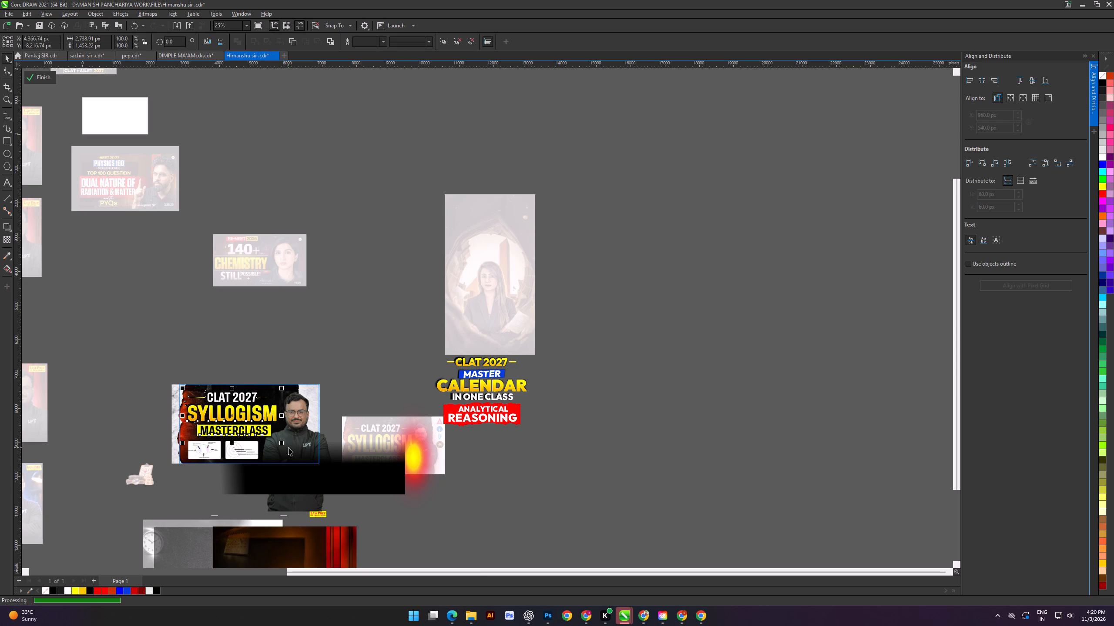
key(ctrl+c)
click(45, 78)
click(351, 117)
key(ctrl+v)
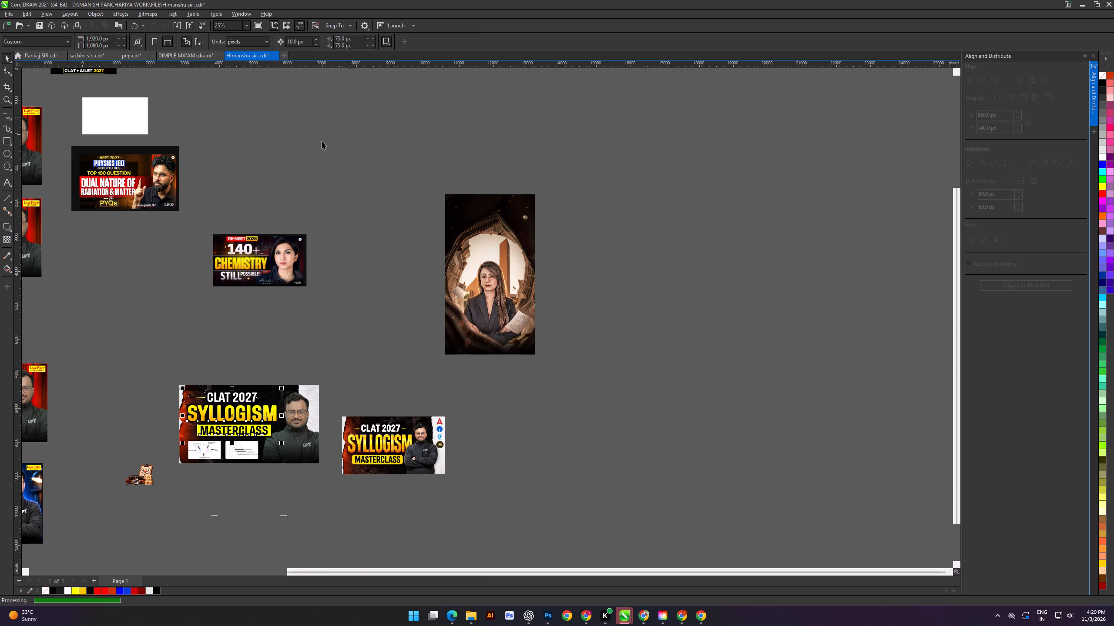
drag(259, 422, 397, 183)
drag(411, 251, 406, 244)
alt+scroll(381, 162, up, 8)
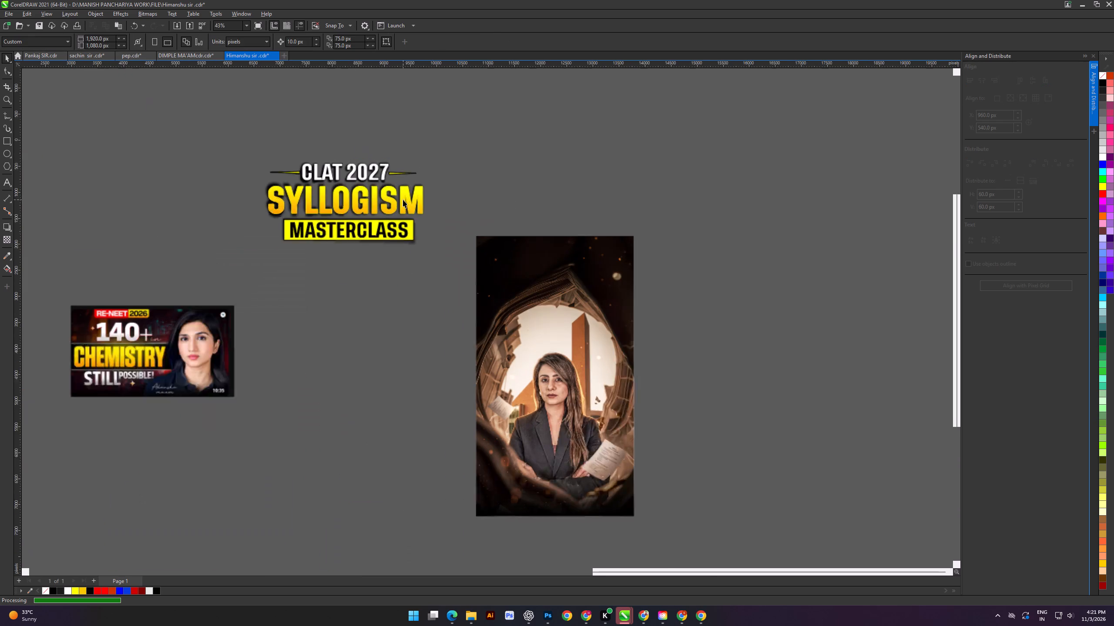
Move the yellow SYLLOGISM text away from its title group to just above the portrait cover.
drag(407, 204, 630, 184)
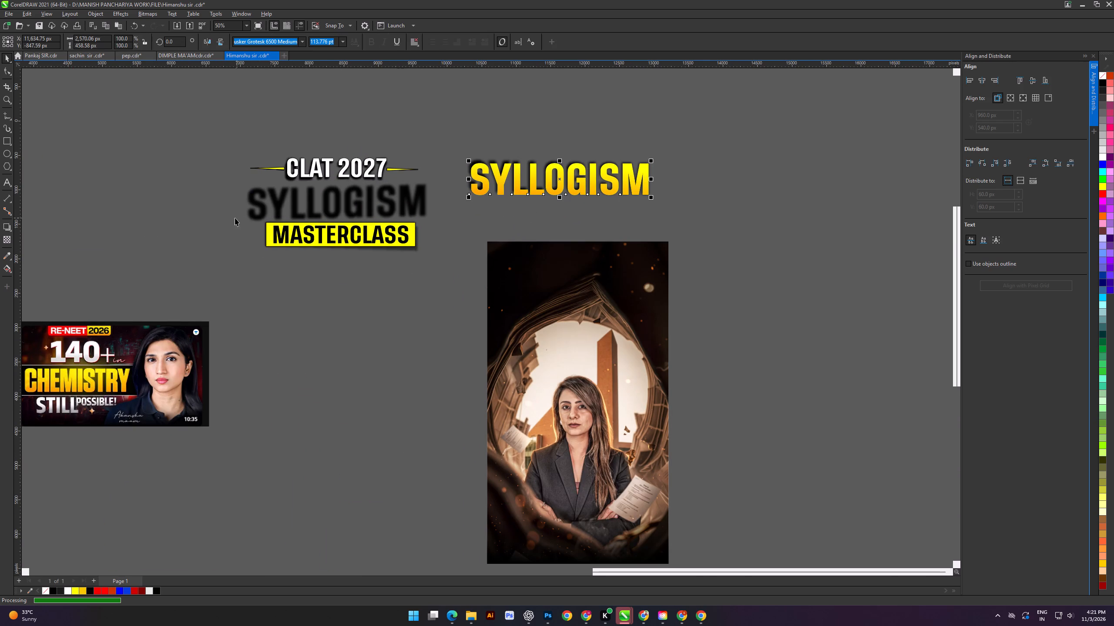
Move the MASTERCLASS text and its yellow box together onto the cover, across the arch above the woman's head.
drag(235, 216, 446, 275)
drag(403, 242, 641, 322)
scroll(638, 330, up, 3)
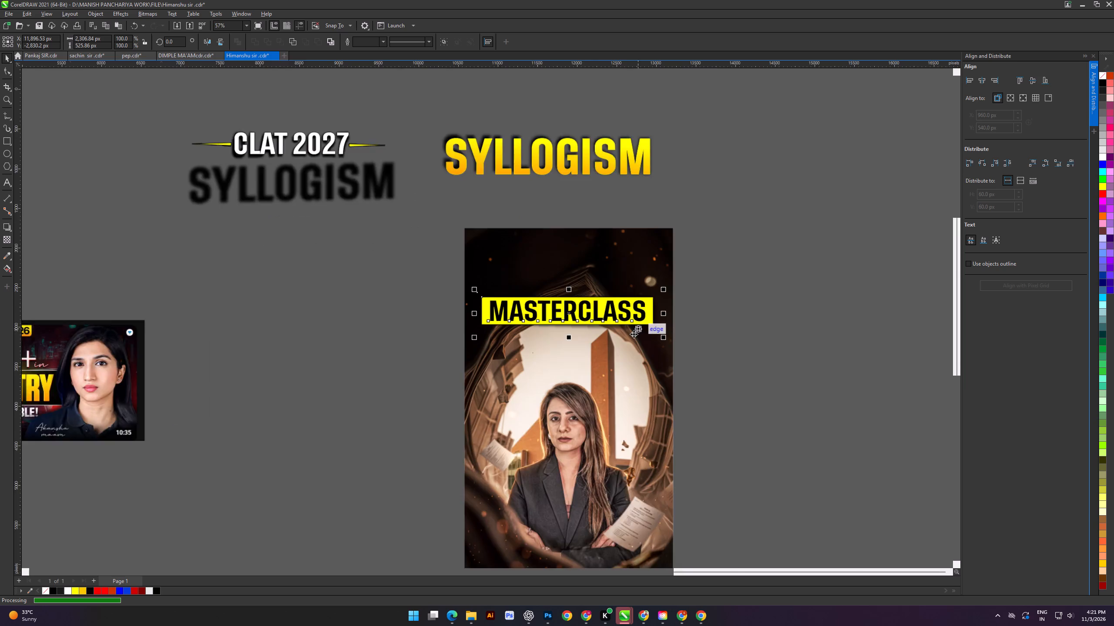
scroll(634, 334, up, 2)
drag(641, 292, 653, 329)
drag(619, 332, 621, 321)
click(225, 313)
shift+scroll(642, 313, up, 3)
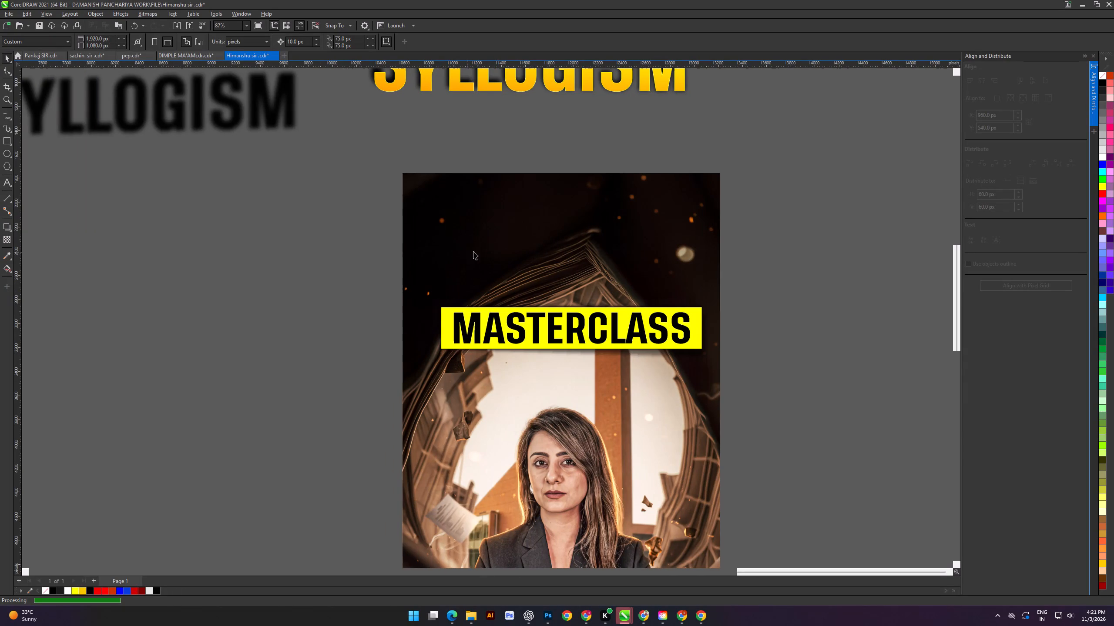
drag(581, 340, 581, 330)
key(ctrl+z)
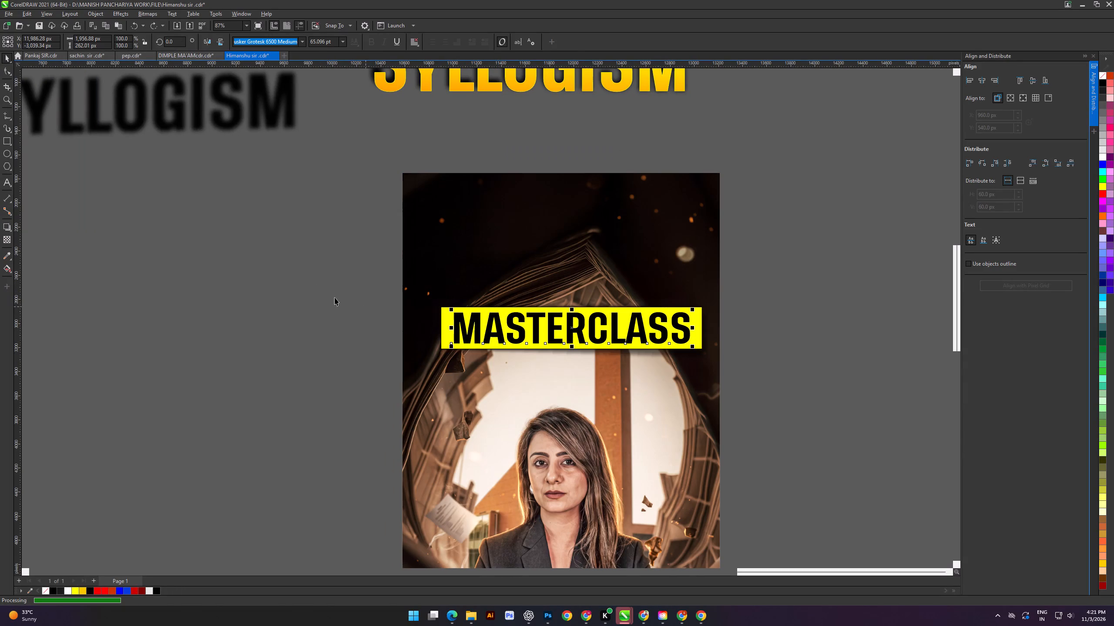
drag(280, 259, 750, 374)
drag(680, 337, 679, 328)
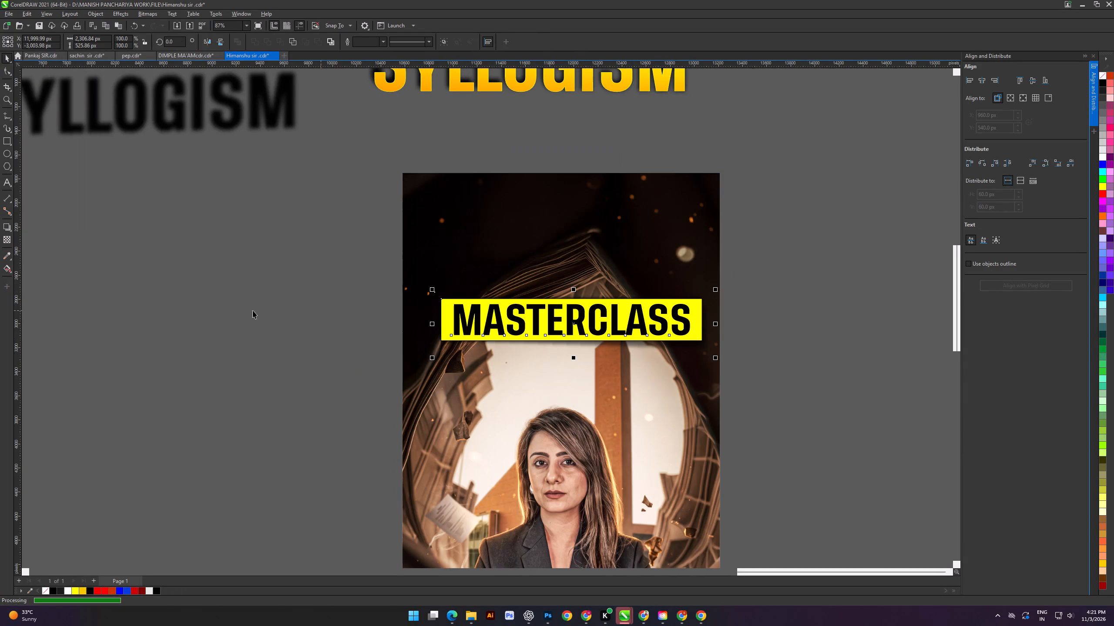
click(253, 310)
Draw an ellipse about 1453 px wide over the arch peak, filled black with no outline.
alt+scroll(612, 239, up, 3)
click(4, 150)
scroll(576, 258, up, 4)
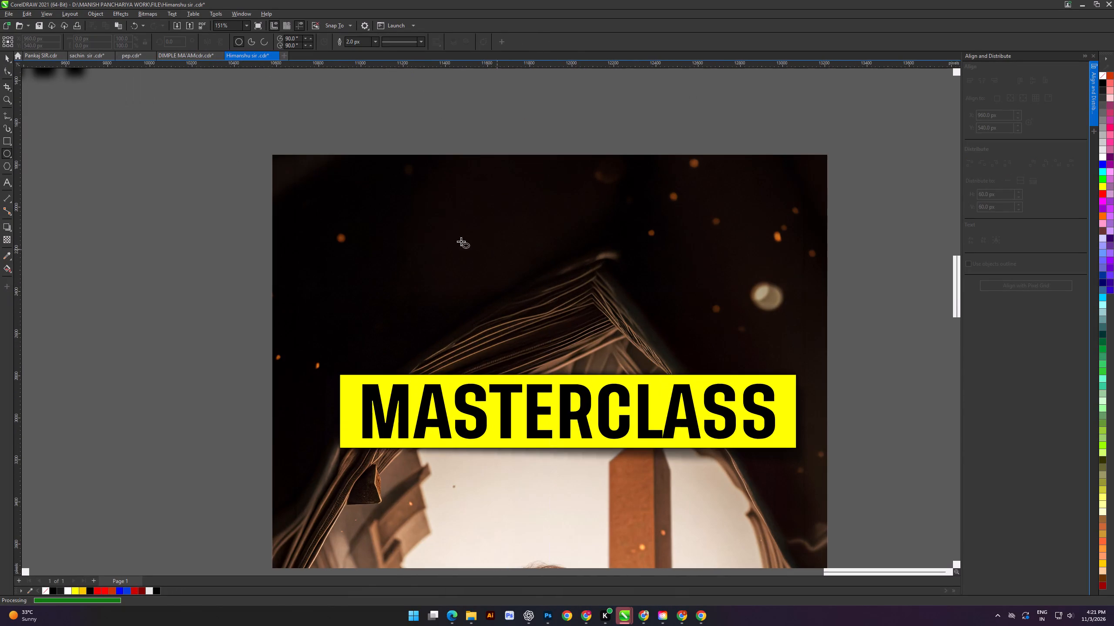
drag(412, 217, 718, 413)
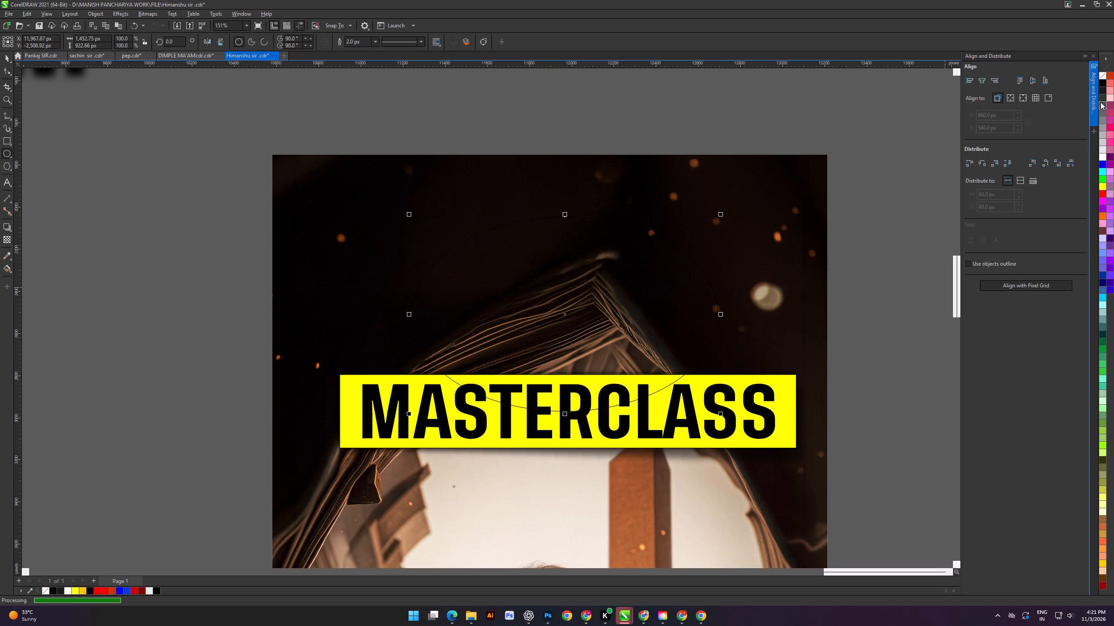
click(1101, 81)
right_click(1104, 76)
click(1097, 81)
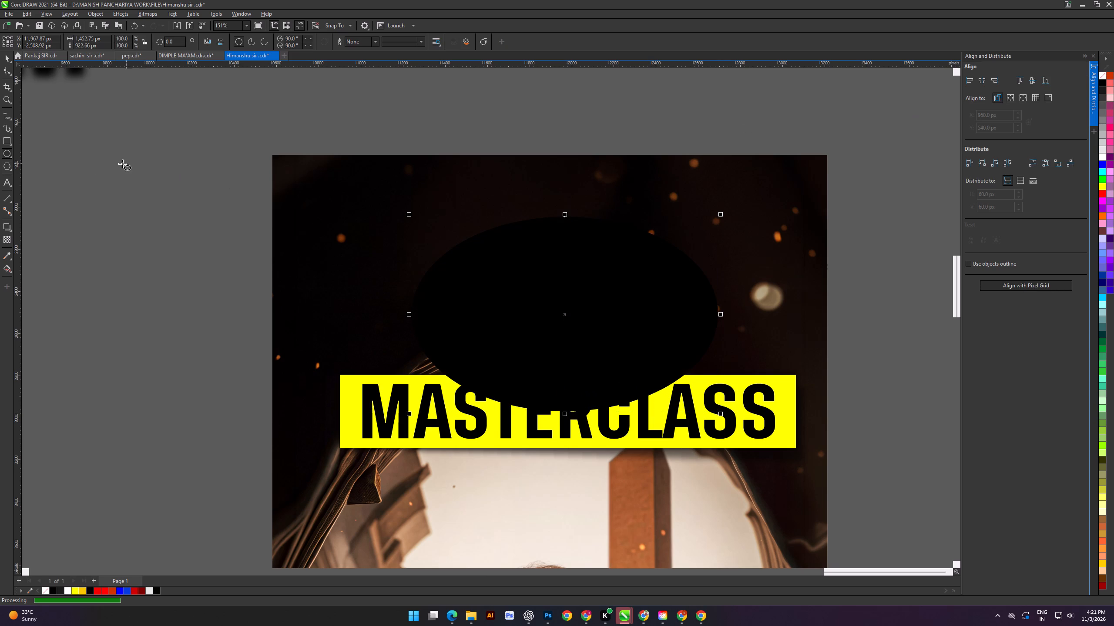
Recolour the ellipse with the dark brown #0F0803 sampled from the cover's background using the Color Eyedropper.
click(8, 256)
click(531, 206)
click(556, 288)
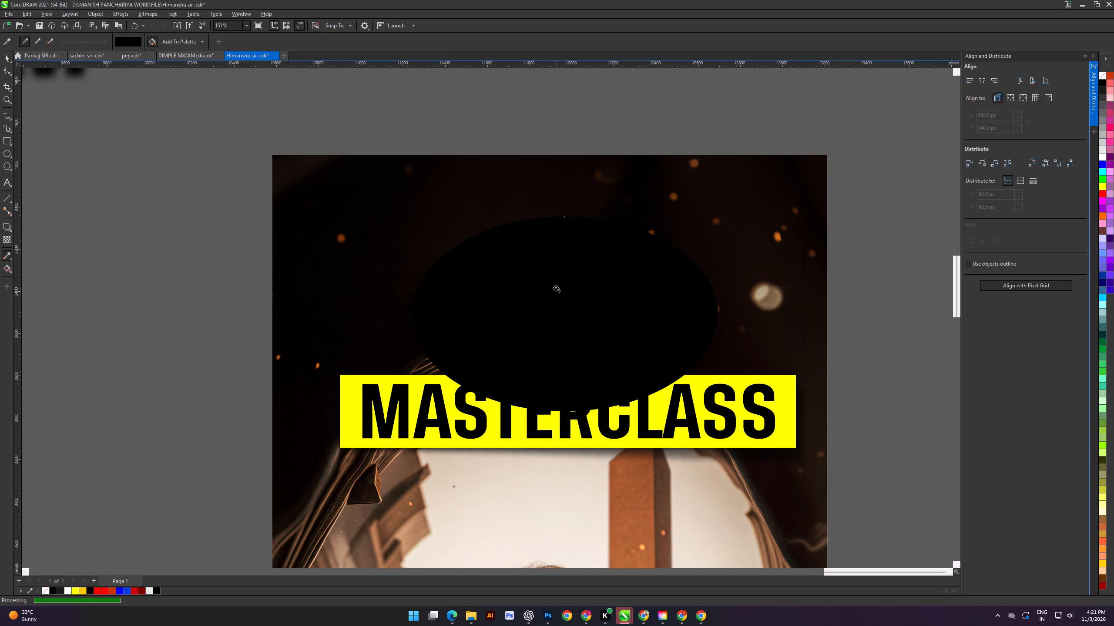
click(570, 290)
drag(477, 273, 483, 279)
drag(573, 323, 419, 274)
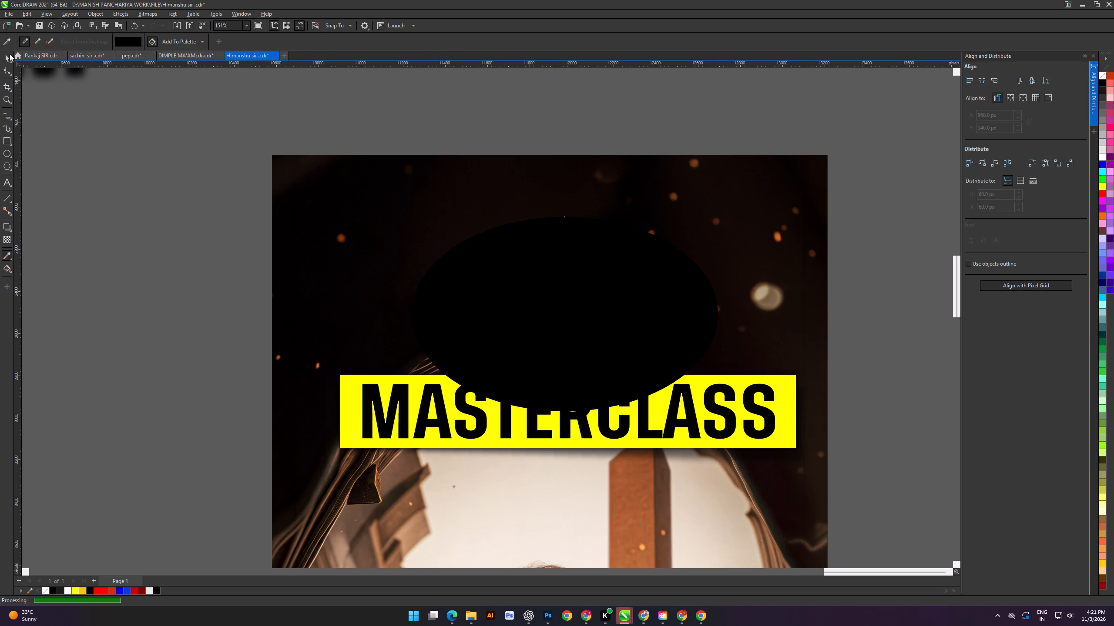
click(10, 57)
click(9, 256)
click(481, 226)
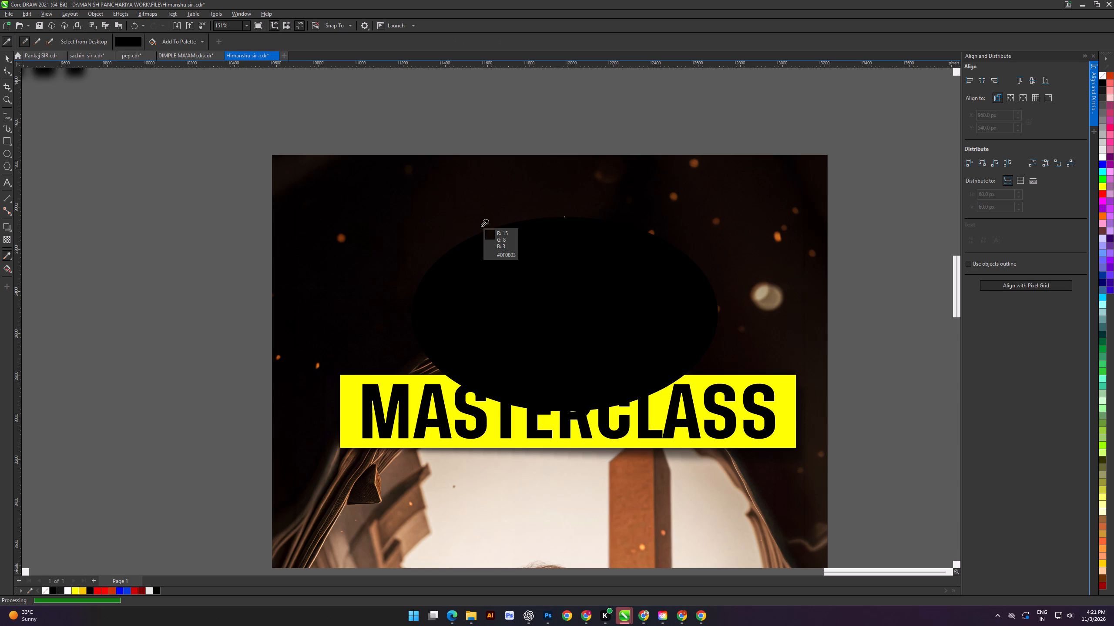
click(493, 263)
Apply a Gaussian Blur to the dark ellipse to soften its edge.
drag(90, 12, 94, 12)
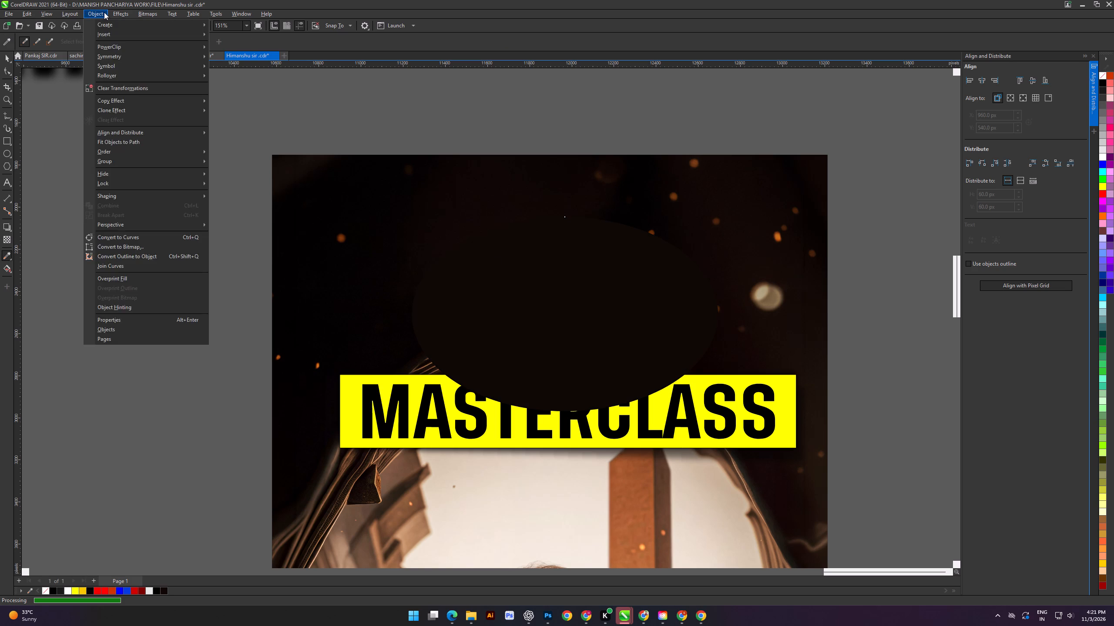
click(224, 90)
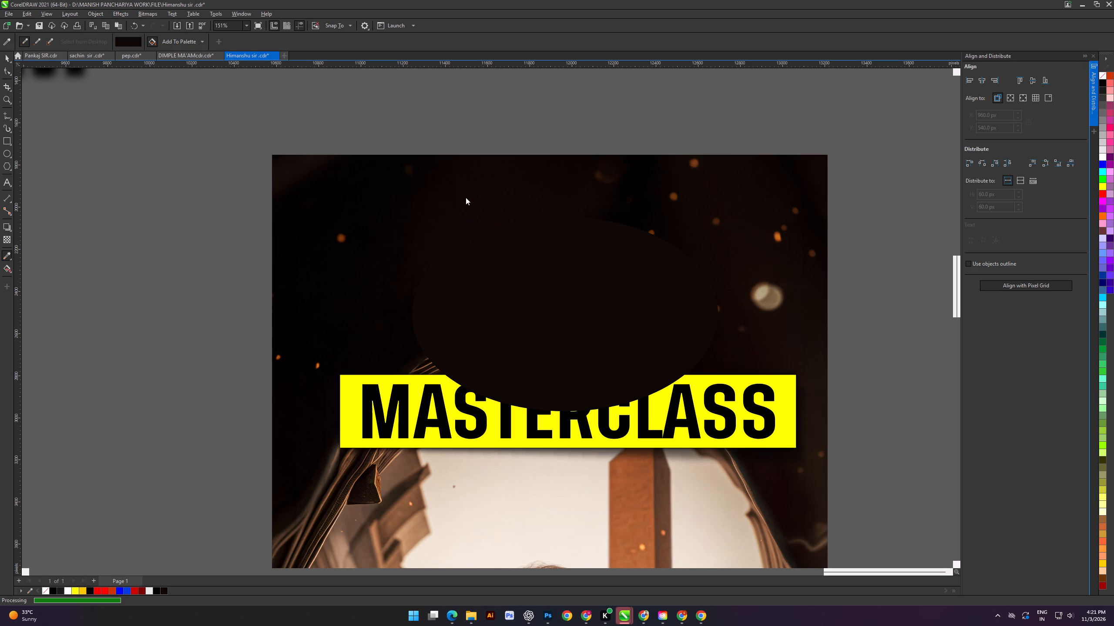
click(571, 296)
click(538, 296)
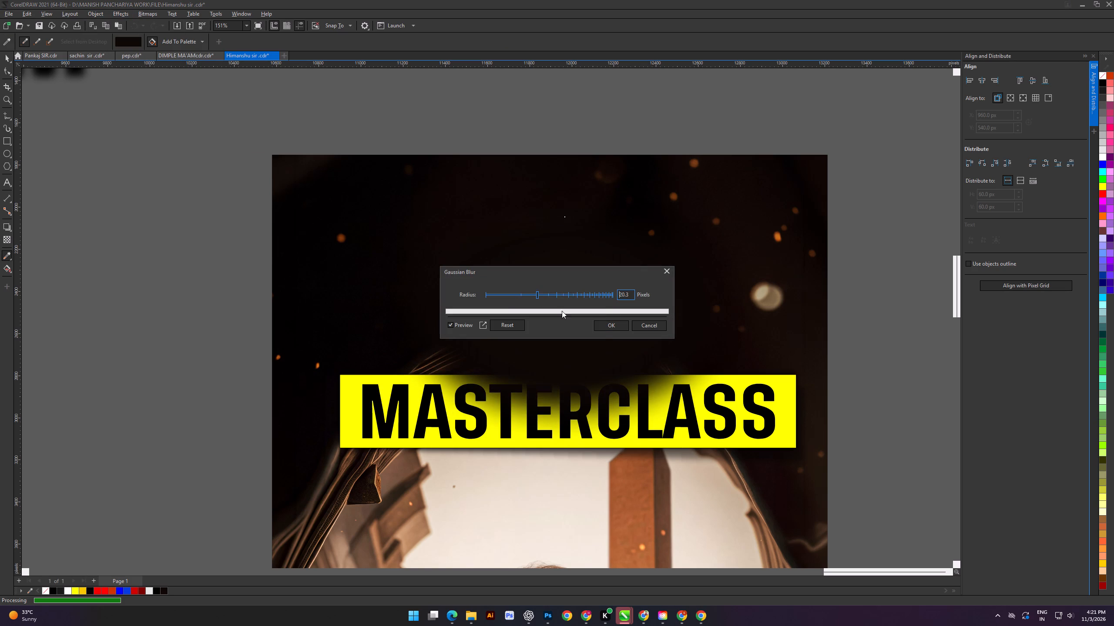
click(607, 324)
Widen the blurred ellipse to about 1742 px and shift it slightly down over the arch peak.
click(7, 58)
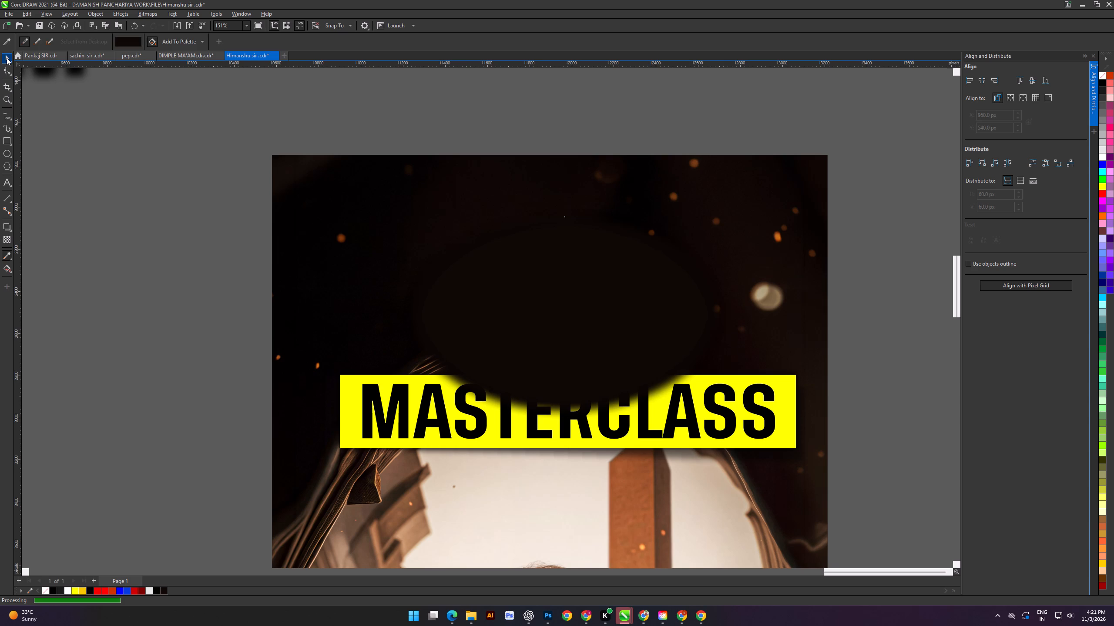
shift+drag(721, 313, 751, 323)
drag(647, 313, 644, 318)
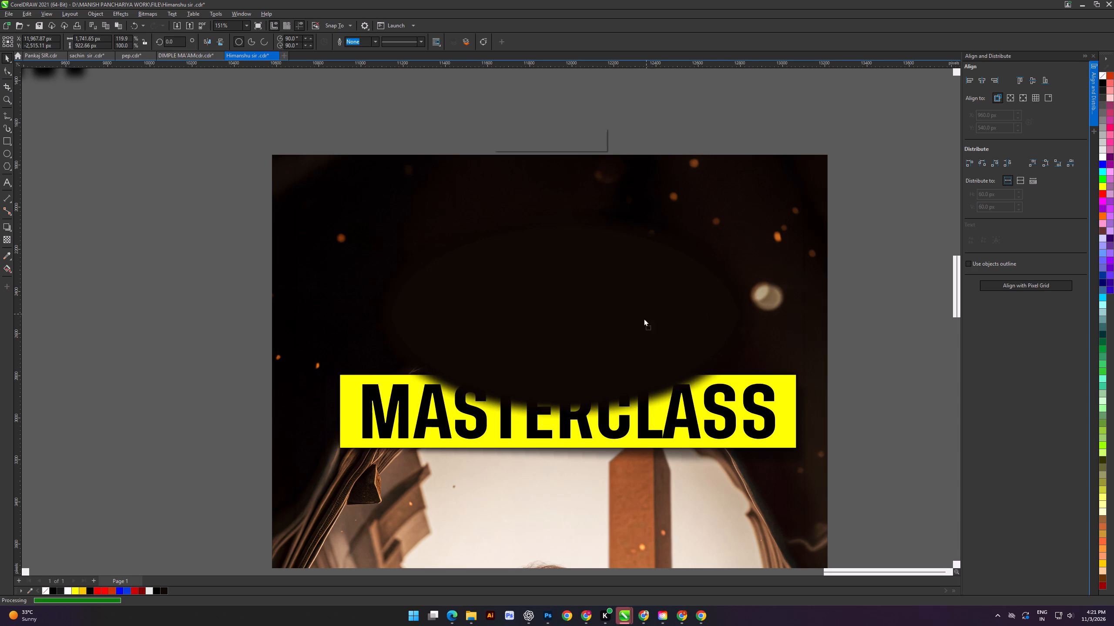
drag(644, 318, 641, 324)
click(5, 57)
click(95, 250)
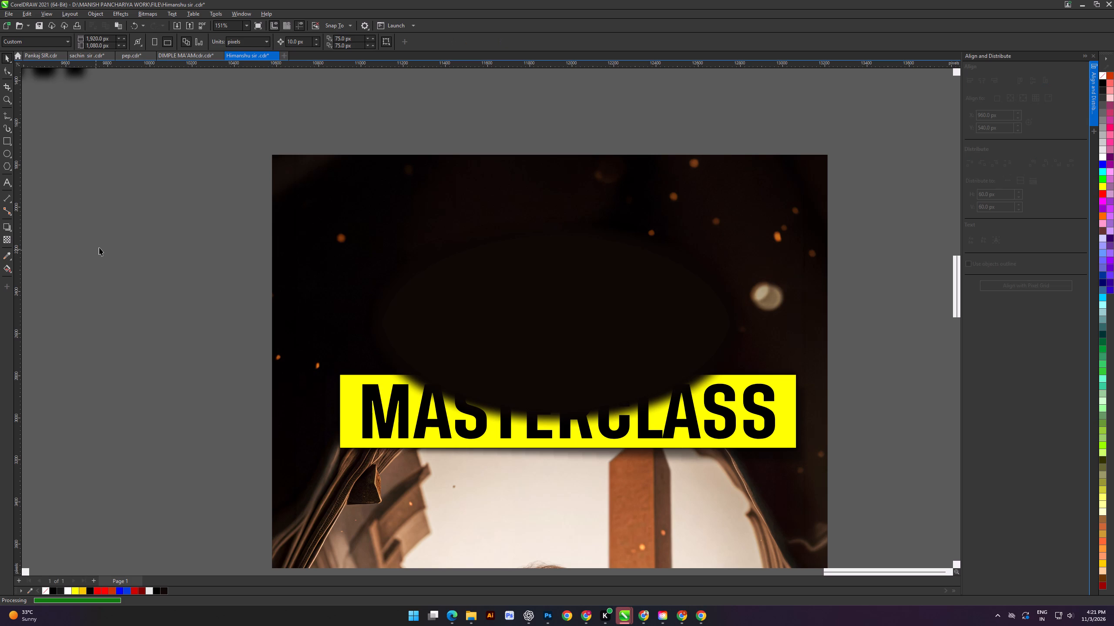
Bring the MASTERCLASS text and its yellow box in front of the blurred ellipse.
click(212, 278)
drag(185, 327, 867, 512)
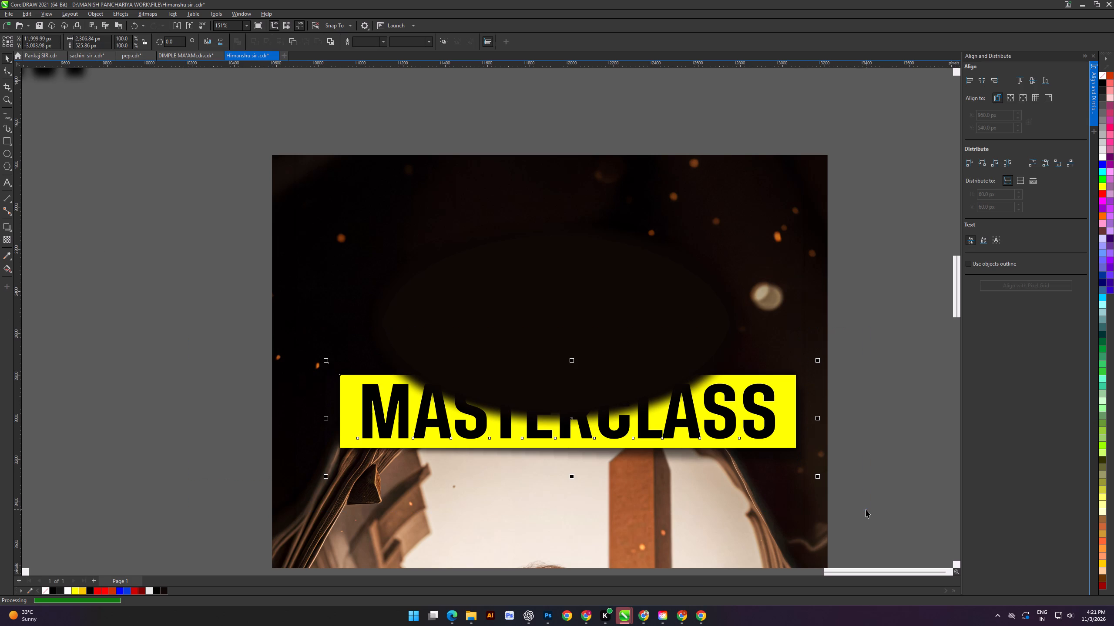
key(shift+Page_Up)
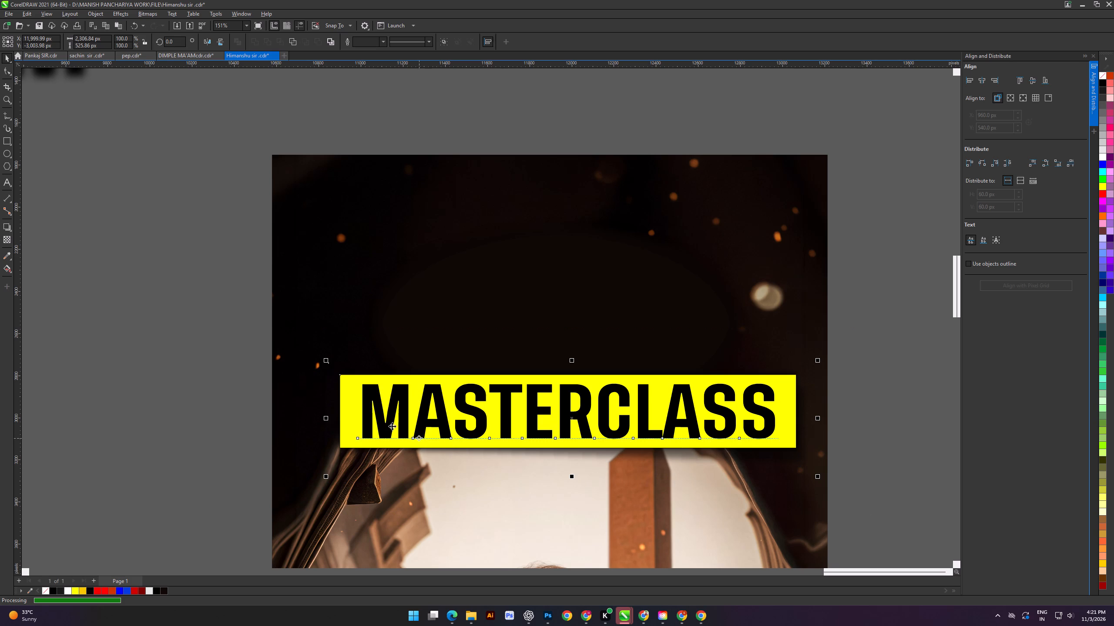
click(155, 240)
scroll(223, 301, down, 2)
shift+scroll(458, 327, up, 4)
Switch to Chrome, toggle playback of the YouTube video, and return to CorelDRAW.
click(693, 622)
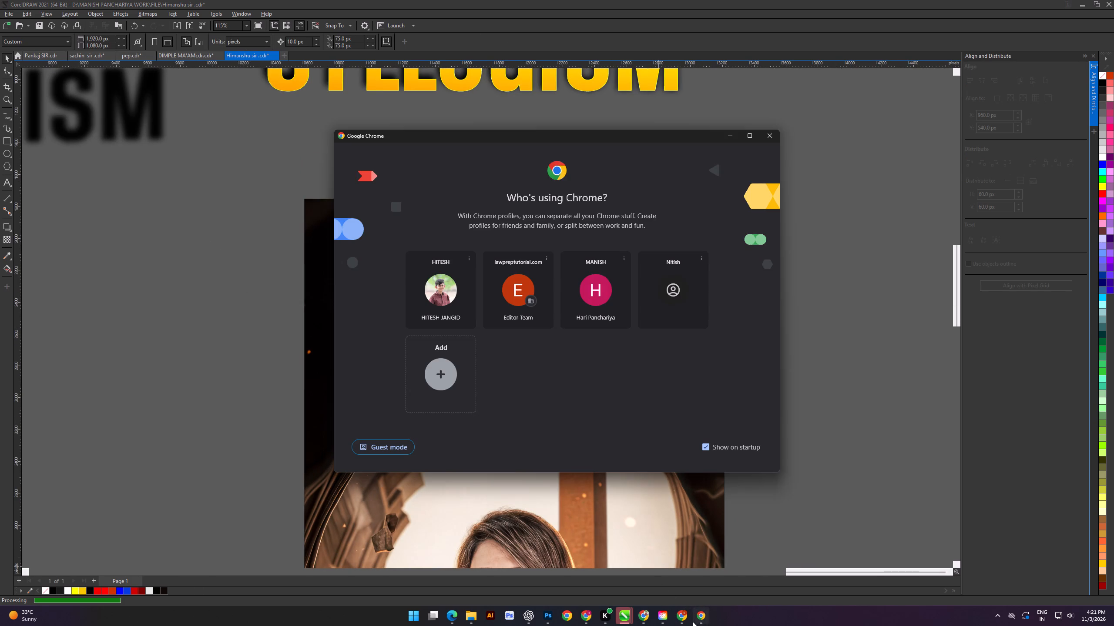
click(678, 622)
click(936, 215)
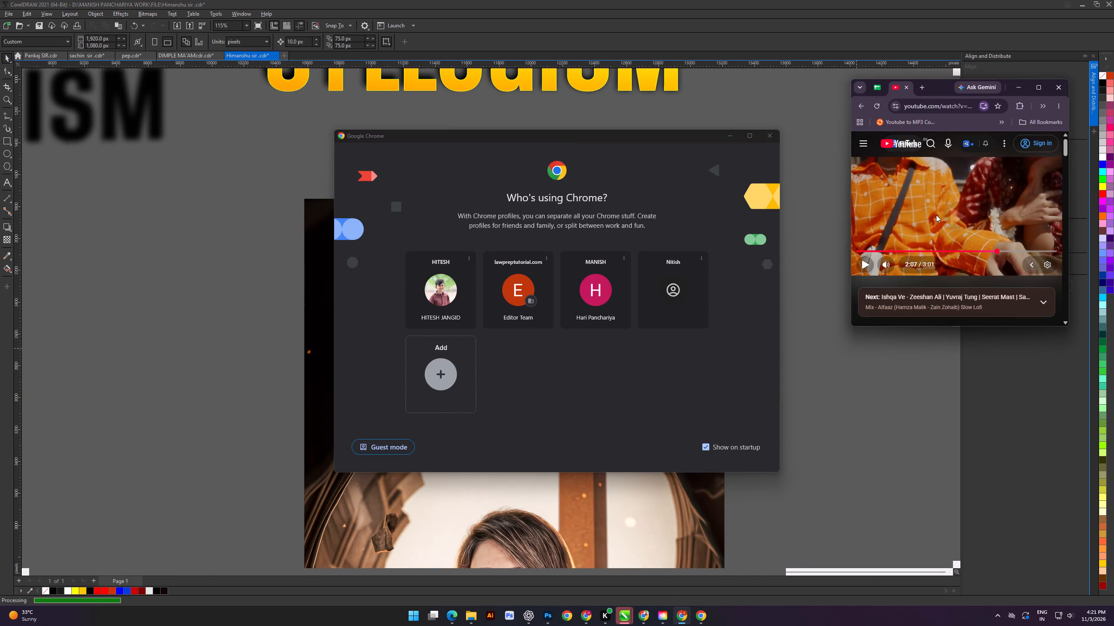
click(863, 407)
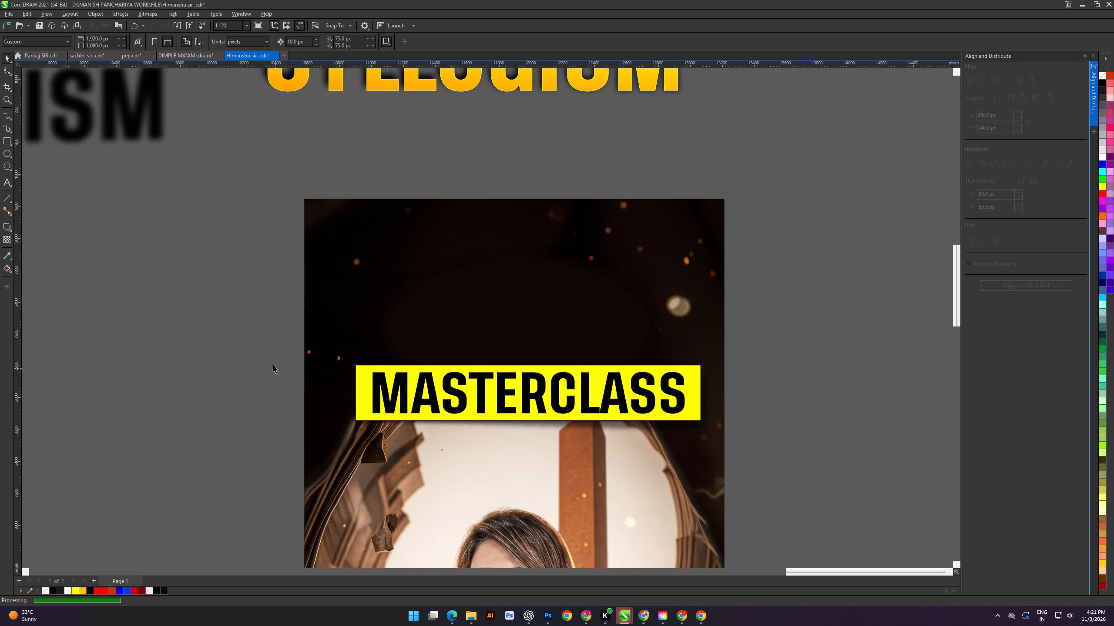
Shift the MASTERCLASS text and yellow box to the cover's horizontal centre and stretch them taller.
scroll(319, 80, down, 4)
shift+scroll(402, 143, up, 6)
scroll(402, 143, down, 4)
shift+scroll(403, 163, up, 11)
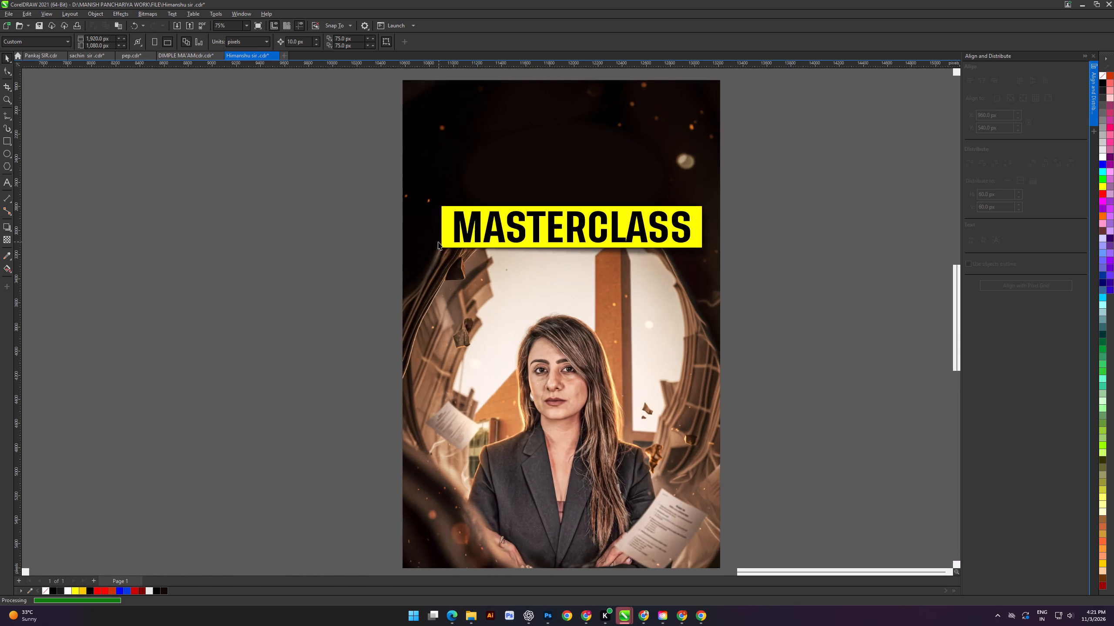
shift+scroll(438, 242, up, 5)
drag(376, 176, 772, 269)
drag(688, 233, 679, 235)
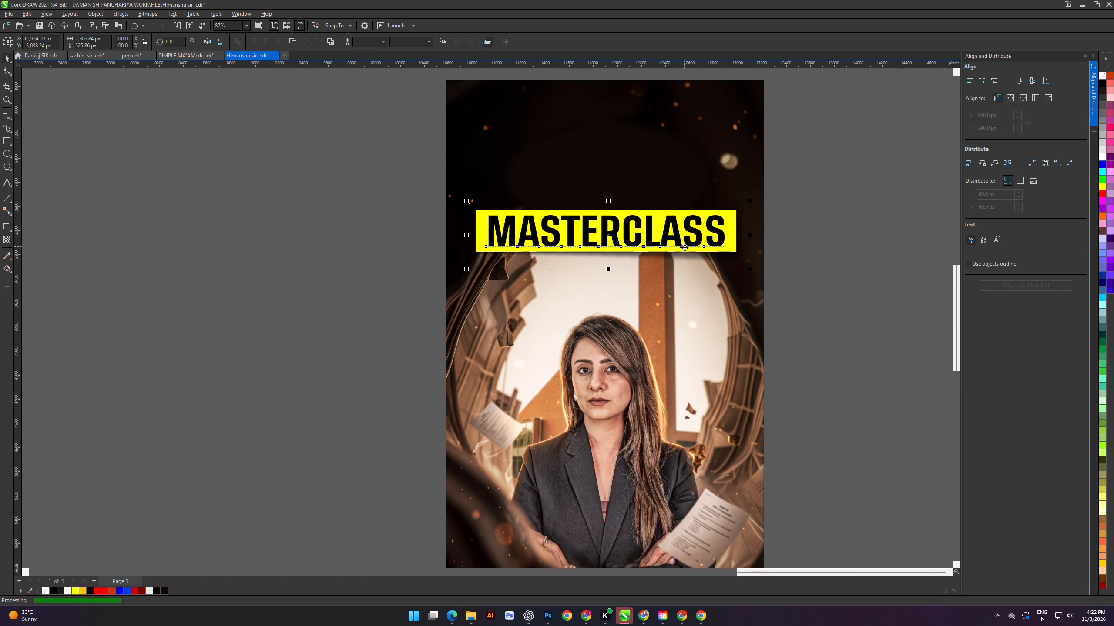
shift+drag(607, 268, 609, 289)
drag(319, 251, 325, 251)
alt+scroll(641, 208, up, 3)
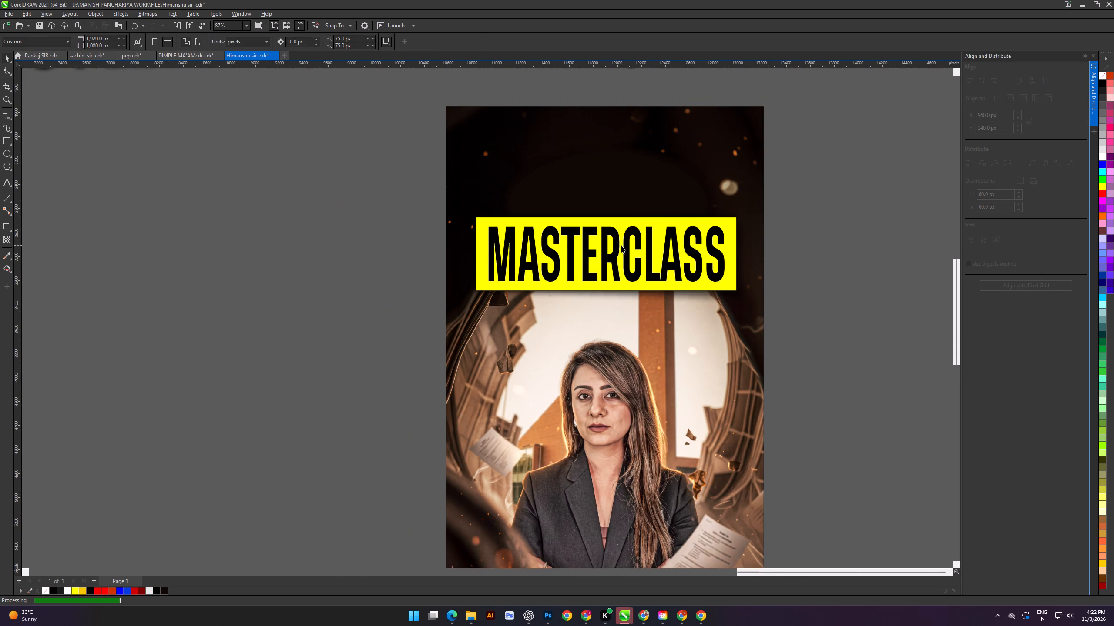
Nudge the stretched MASTERCLASS text and yellow box down over the upper edge of the arch opening.
drag(332, 194, 793, 320)
key(Down)
key(Down)
key(Down)
key(Down)
key(Down)
key(Down)
key(Down)
key(Down)
key(Down)
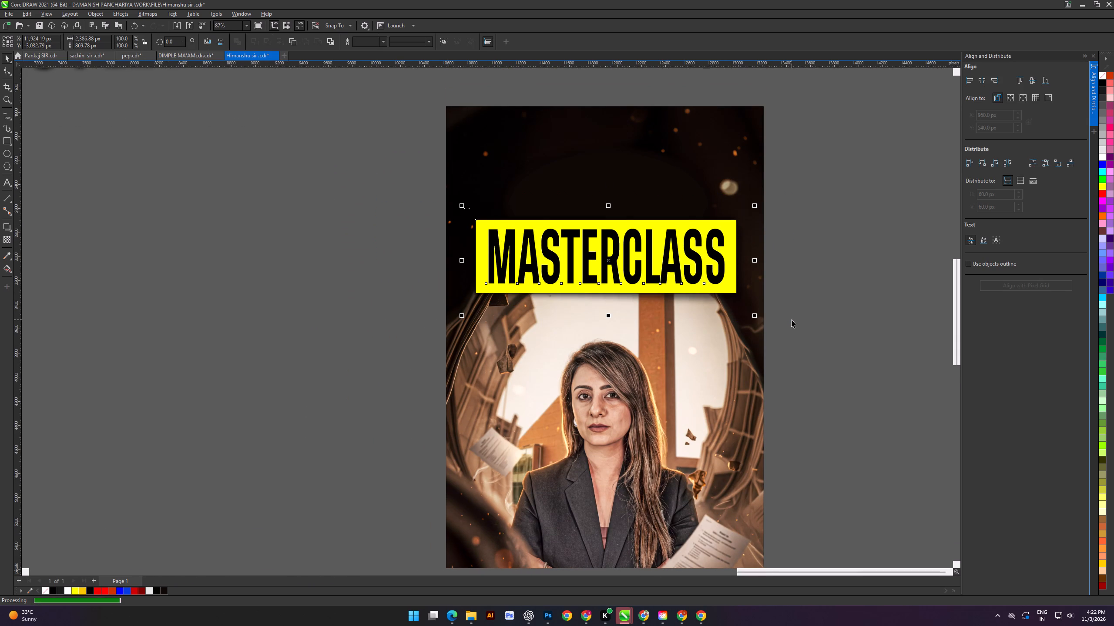
drag(225, 213, 233, 212)
Clear the transformations of the MASTERCLASS text to restore its undistorted letter proportions.
click(584, 276)
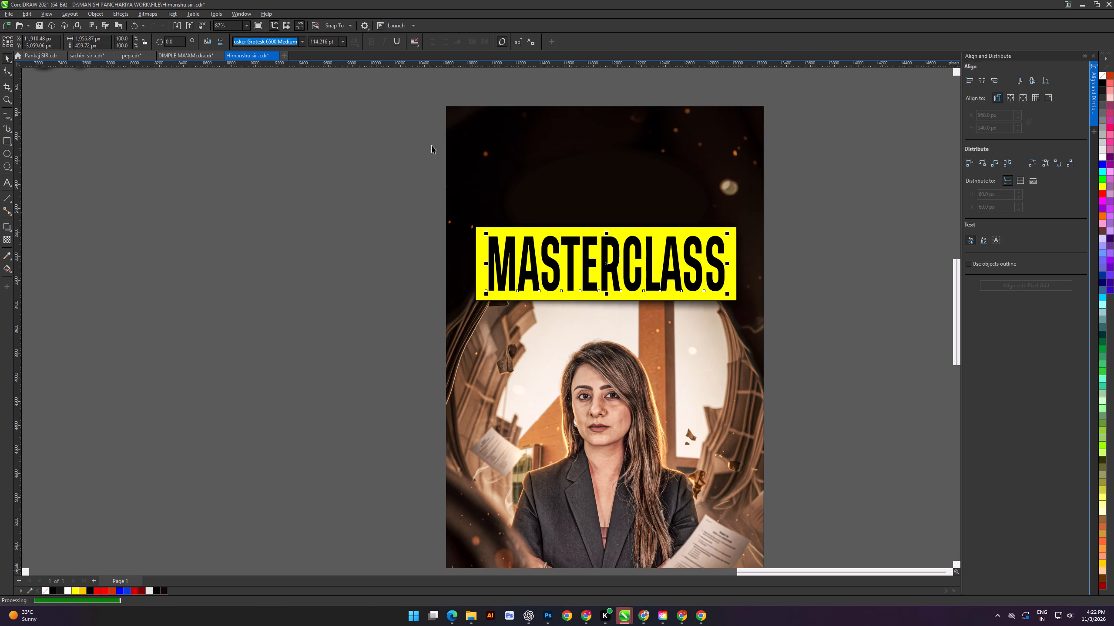
click(75, 16)
click(132, 87)
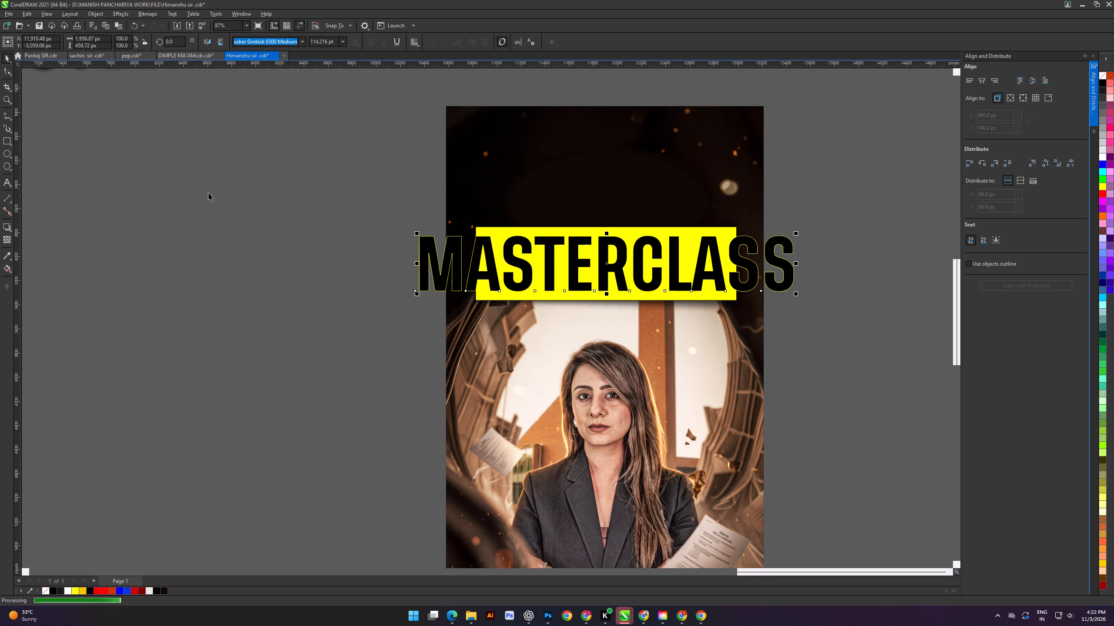
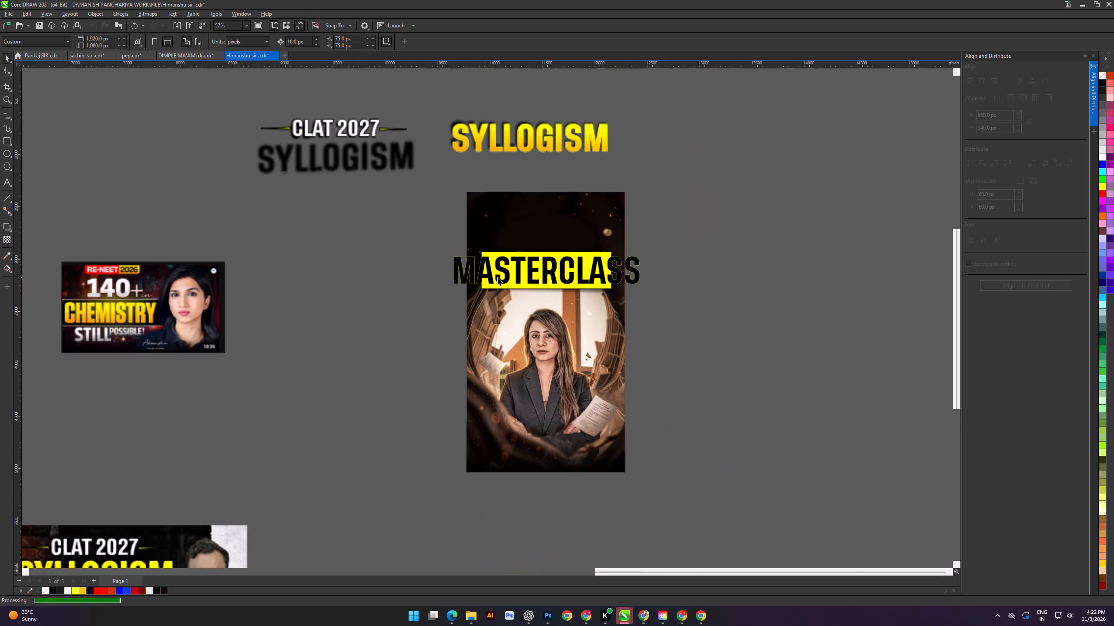
Move the MASTERCLASS text off the cover and replace its wording with the pasted CLAT MOCK LOW?DON'T QUIT! title.
scroll(498, 277, down, 2)
drag(487, 276, 781, 280)
double_click(781, 280)
key(ctrl+a)
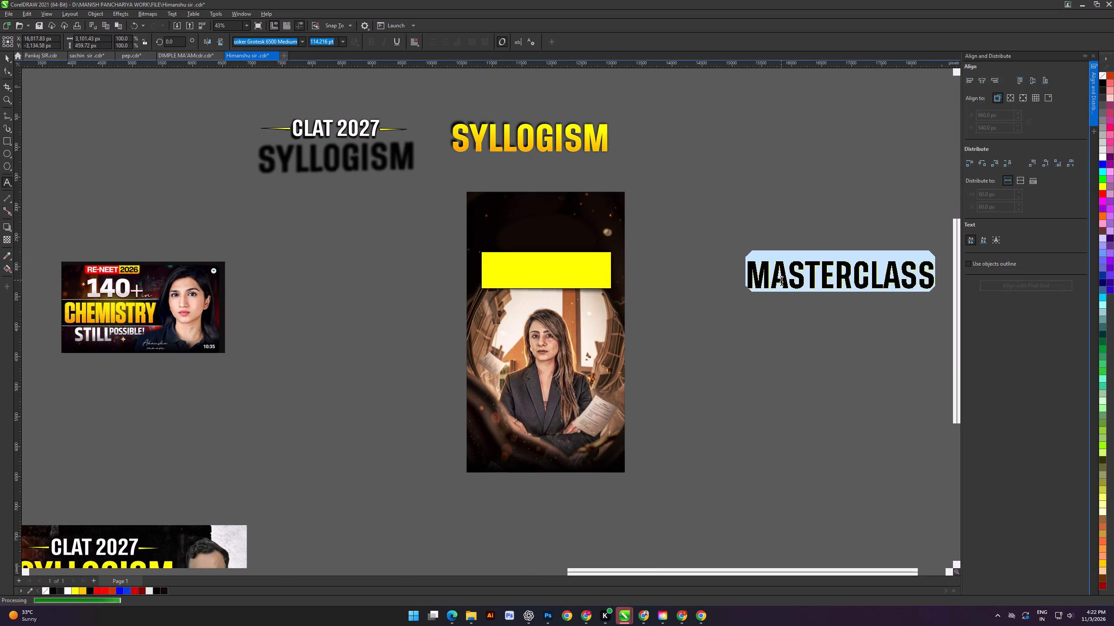
key(ctrl+v)
click(5, 61)
click(140, 169)
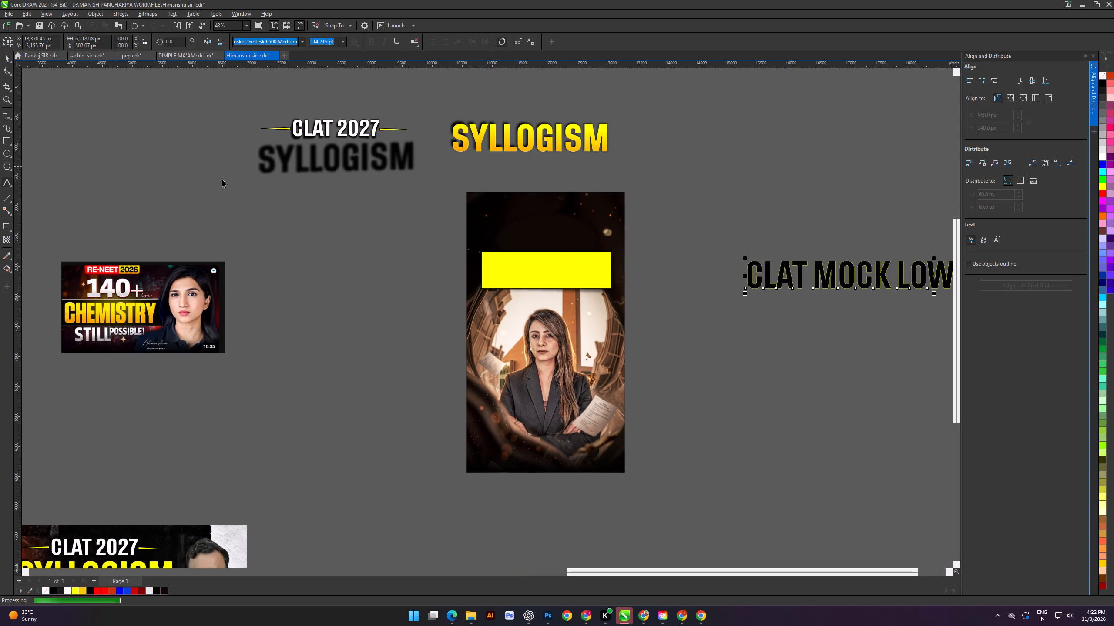
Break the pasted title after the question mark and split it into separate CLAT MOCK LOW? and DON'T QUIT! text objects.
shift+scroll(476, 212, down, 4)
drag(777, 283, 695, 299)
drag(751, 282, 694, 291)
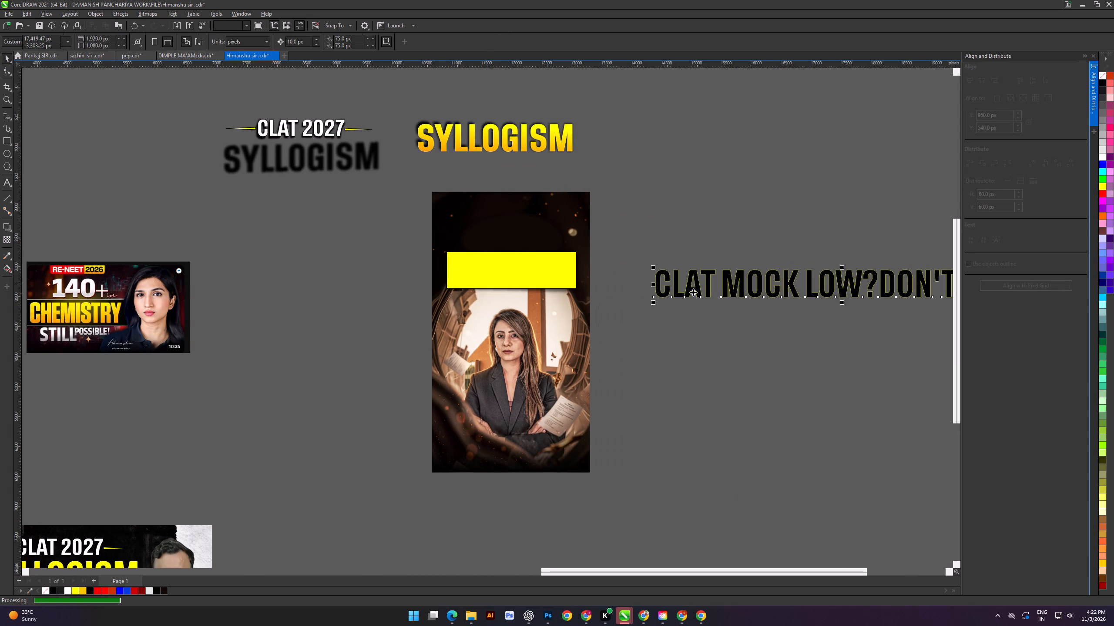
drag(741, 336, 746, 333)
shift+scroll(794, 289, down, 5)
scroll(876, 310, up, 2)
double_click(874, 284)
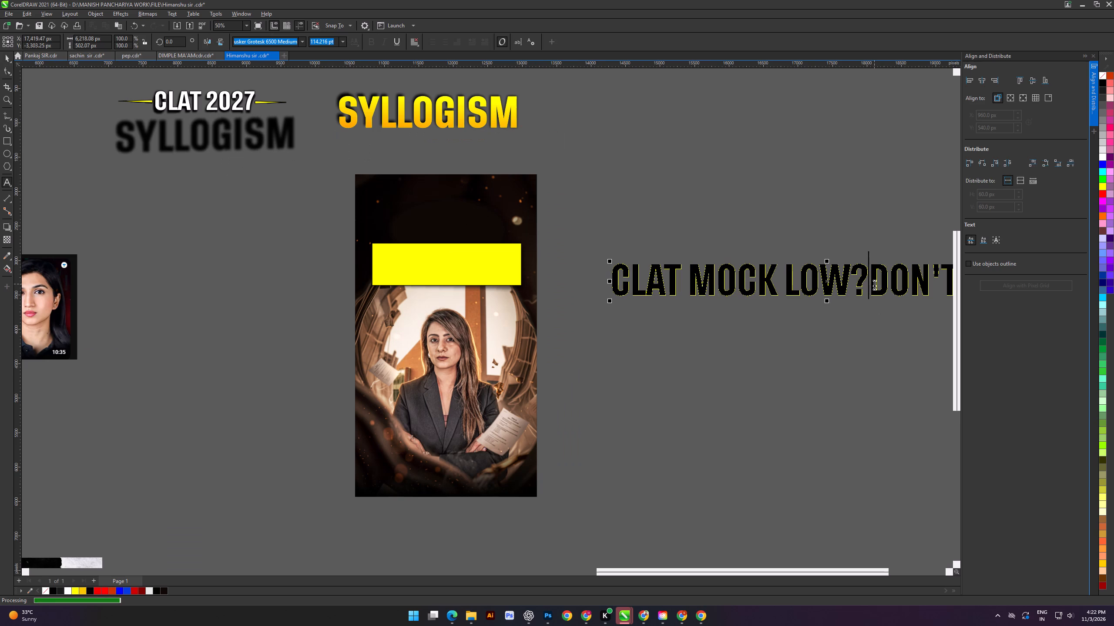
key(Return)
key(ctrl+k)
shift+scroll(634, 392, up, 4)
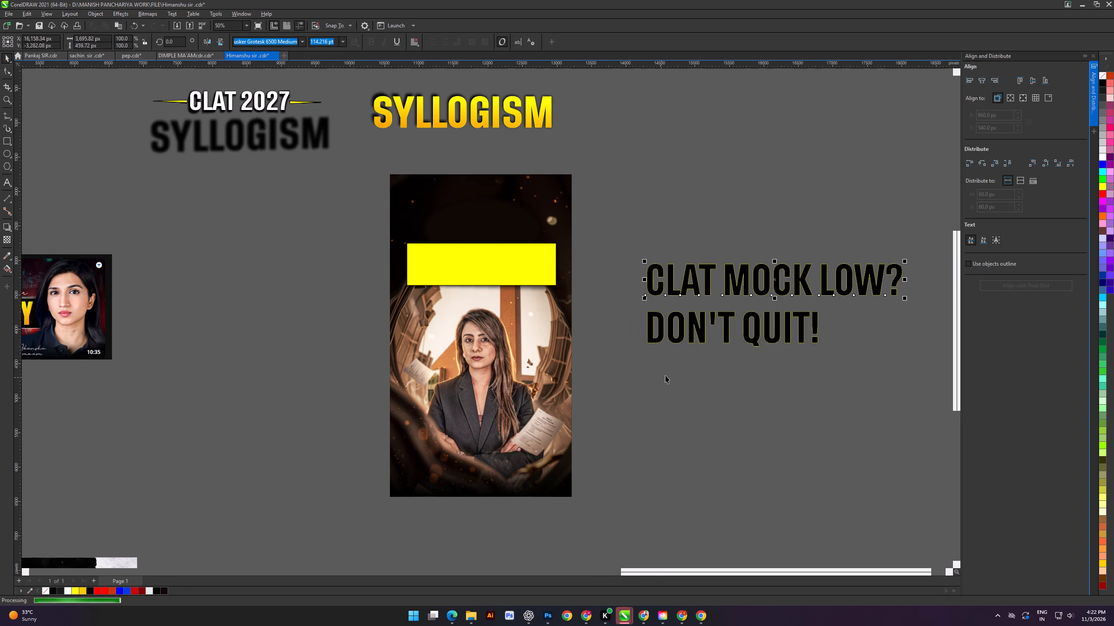
Place the DON'T QUIT! text on the cover's yellow box and scale it down to about 1,831 px wide.
alt+scroll(669, 373, up, 8)
click(787, 439)
click(771, 401)
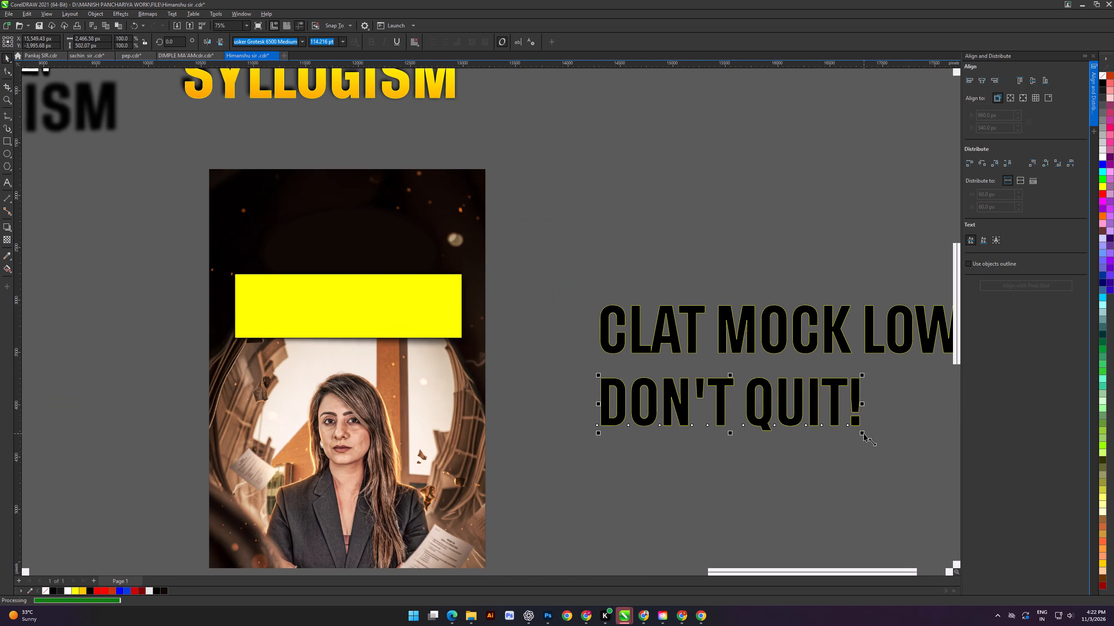
drag(864, 433, 819, 441)
drag(745, 465, 745, 452)
drag(740, 403, 383, 316)
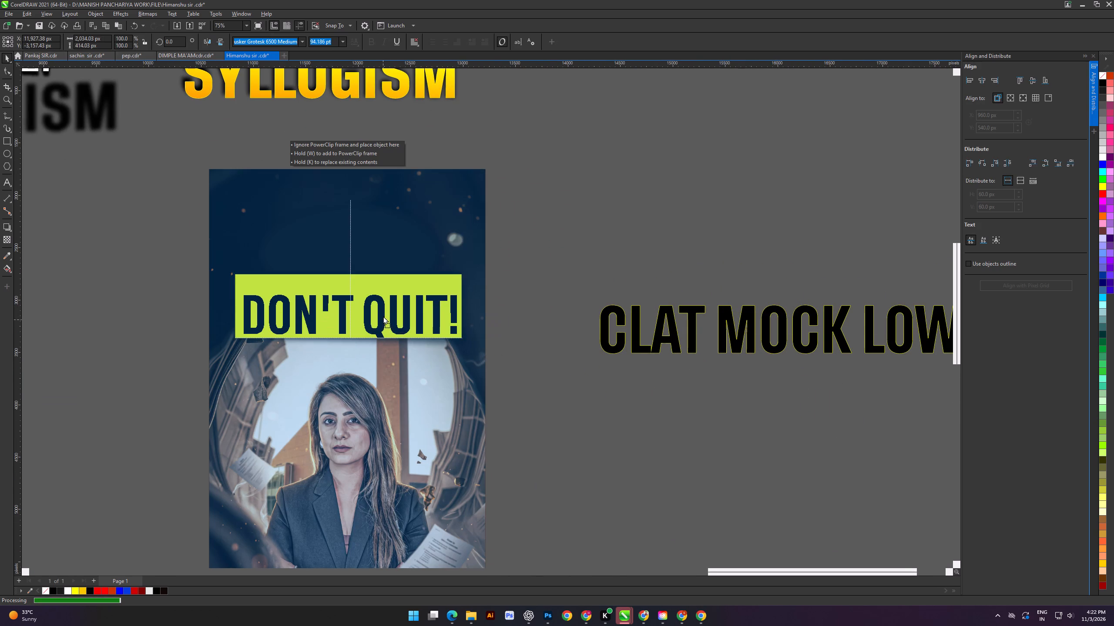
drag(383, 316, 383, 314)
shift+scroll(380, 326, up, 20)
shift+scroll(380, 326, up, 1)
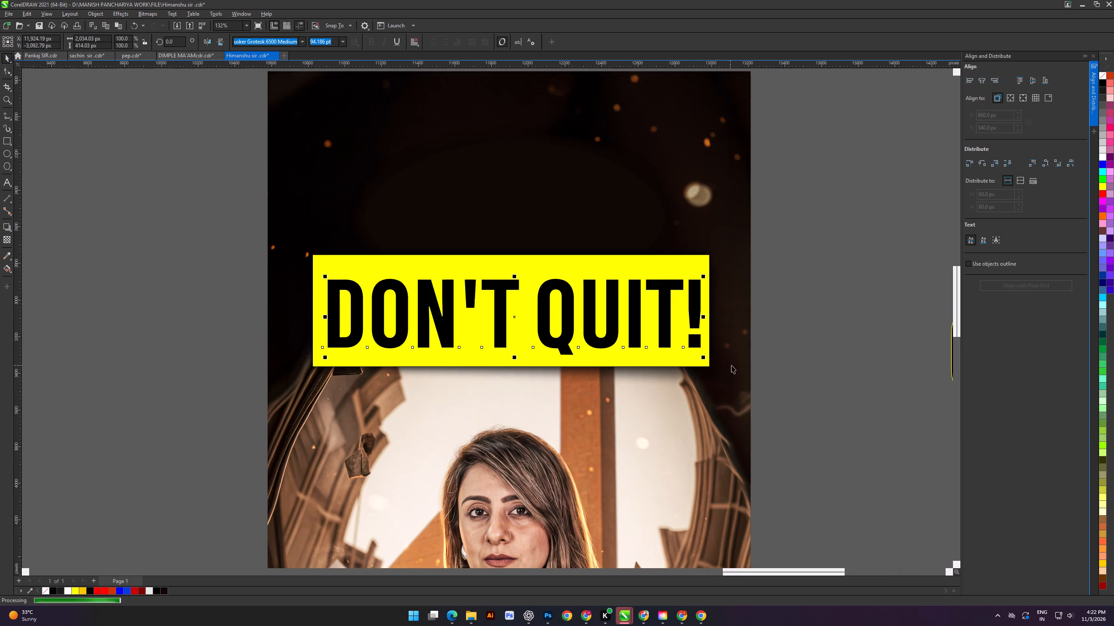
shift+drag(704, 359, 689, 363)
scroll(525, 347, up, 4)
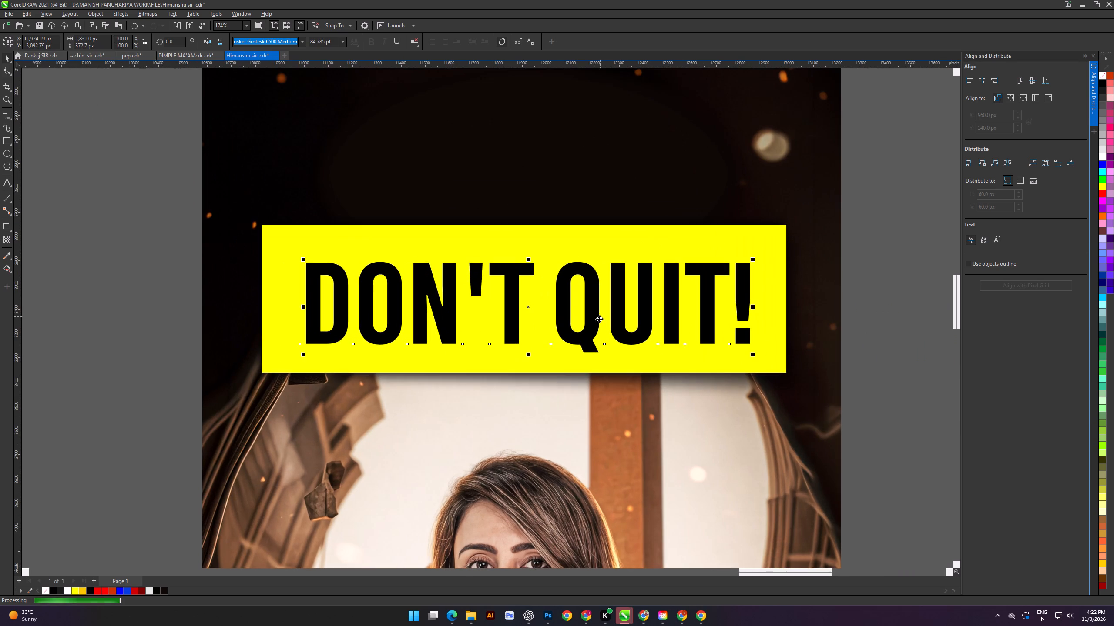
drag(596, 319, 596, 326)
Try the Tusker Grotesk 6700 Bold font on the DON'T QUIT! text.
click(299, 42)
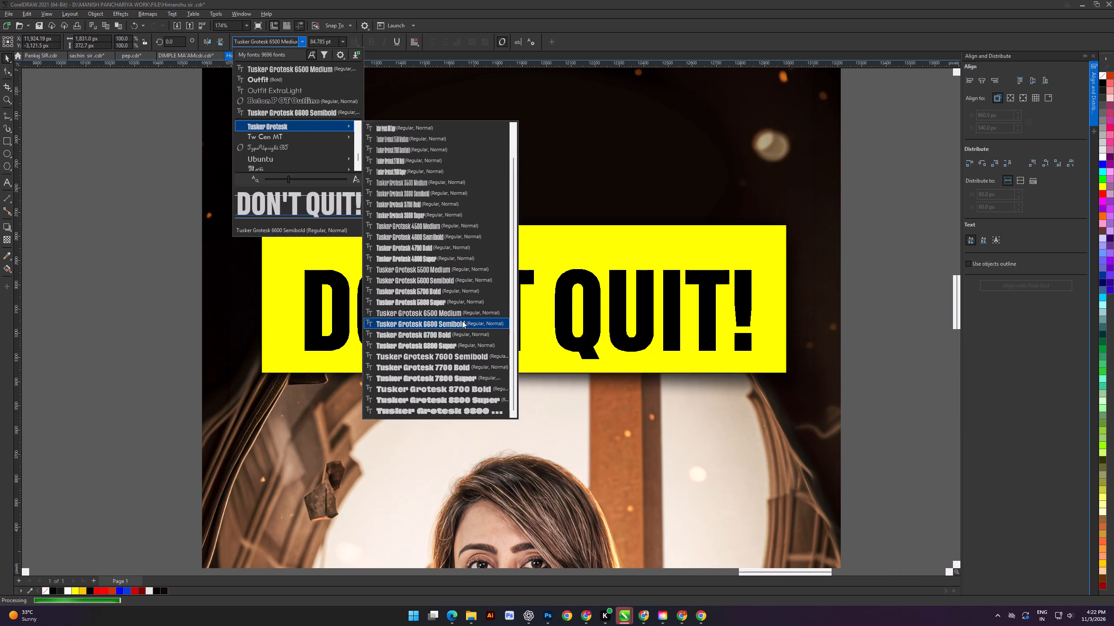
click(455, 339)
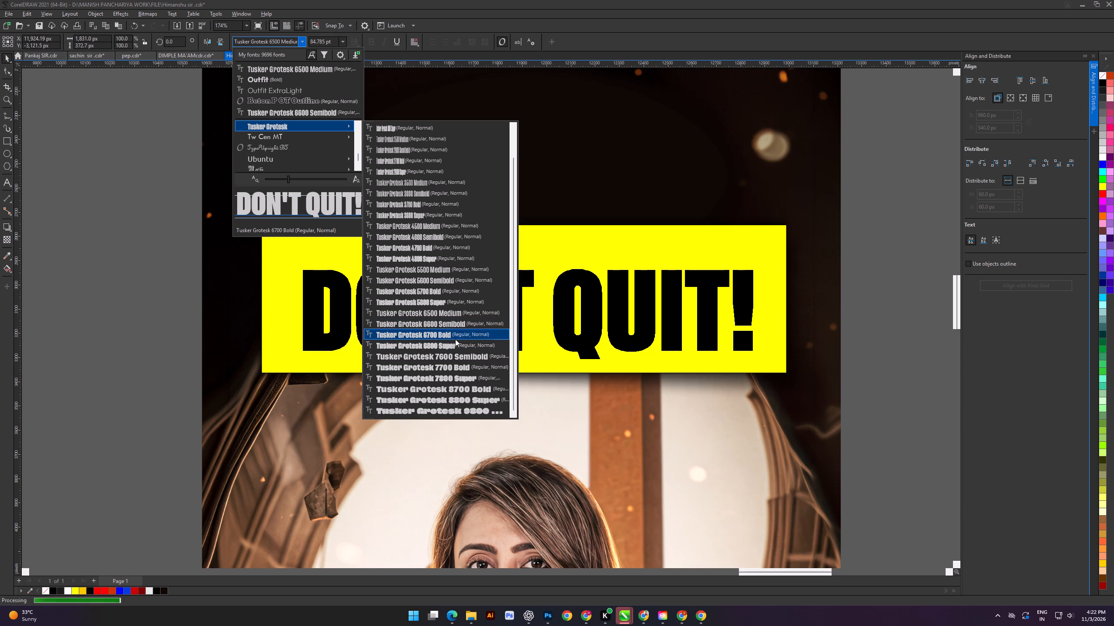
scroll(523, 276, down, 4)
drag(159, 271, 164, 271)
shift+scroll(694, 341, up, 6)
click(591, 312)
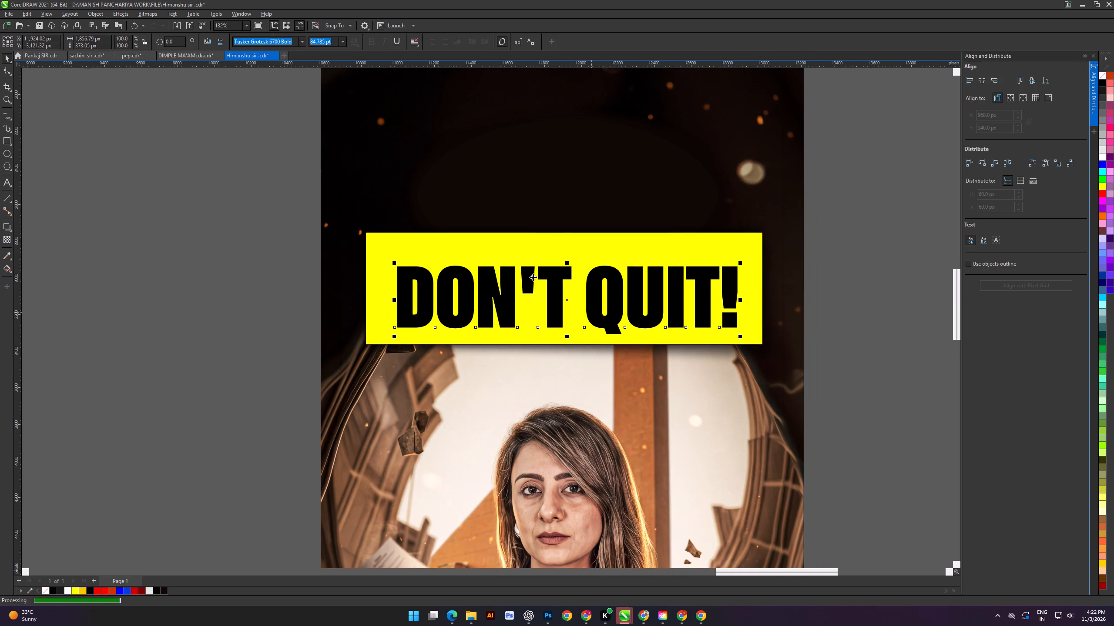
Set the DON'T QUIT! text in the Tusker Grotesk 6600 Semibold font.
click(301, 37)
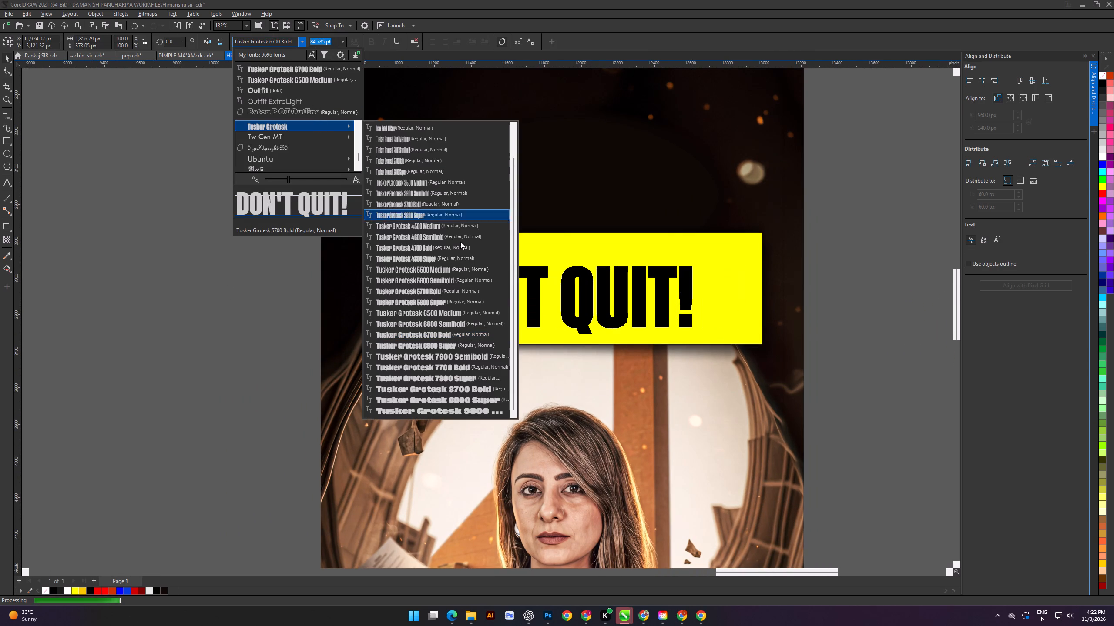
click(466, 322)
click(186, 265)
Enlarge the DON'T QUIT! text to about 1,907 px wide and lower the yellow box's top edge to fit around it.
click(430, 317)
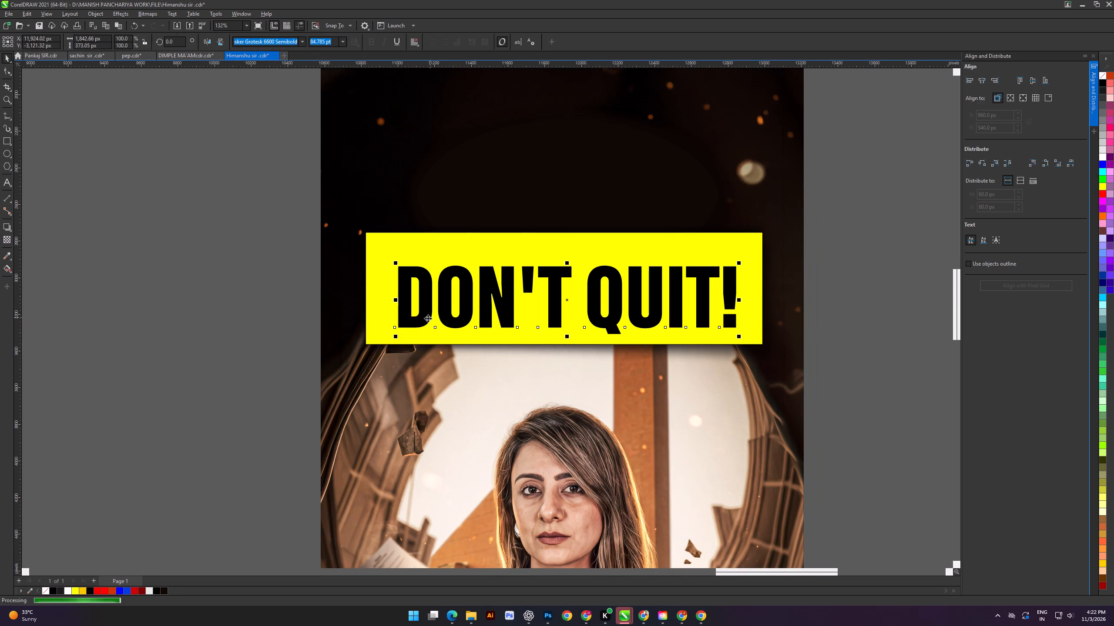
drag(395, 338, 383, 350)
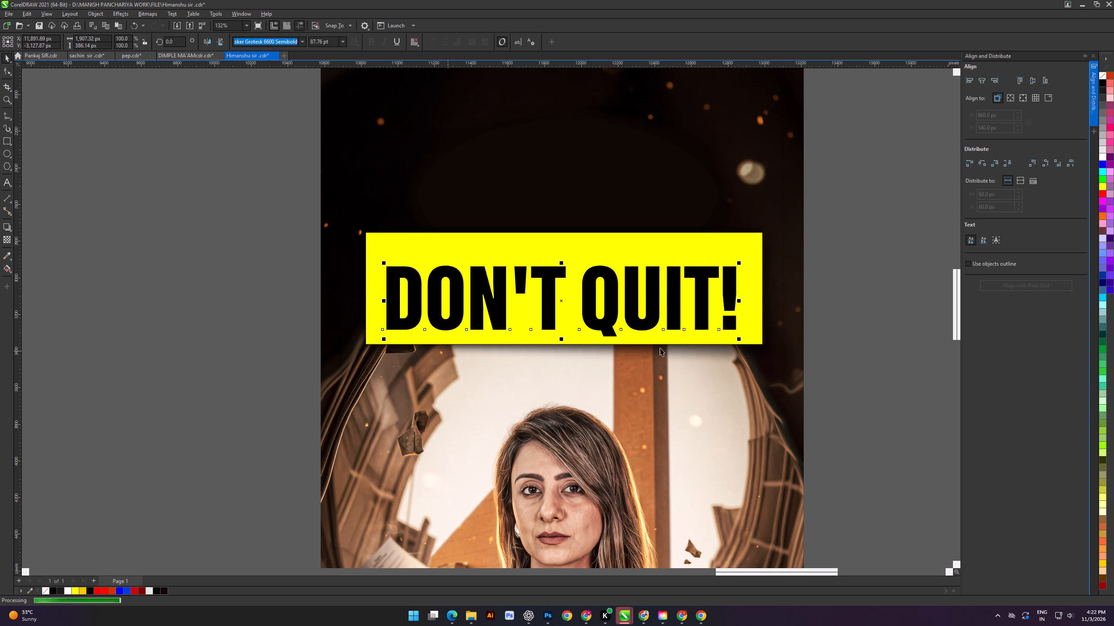
click(708, 308)
click(640, 262)
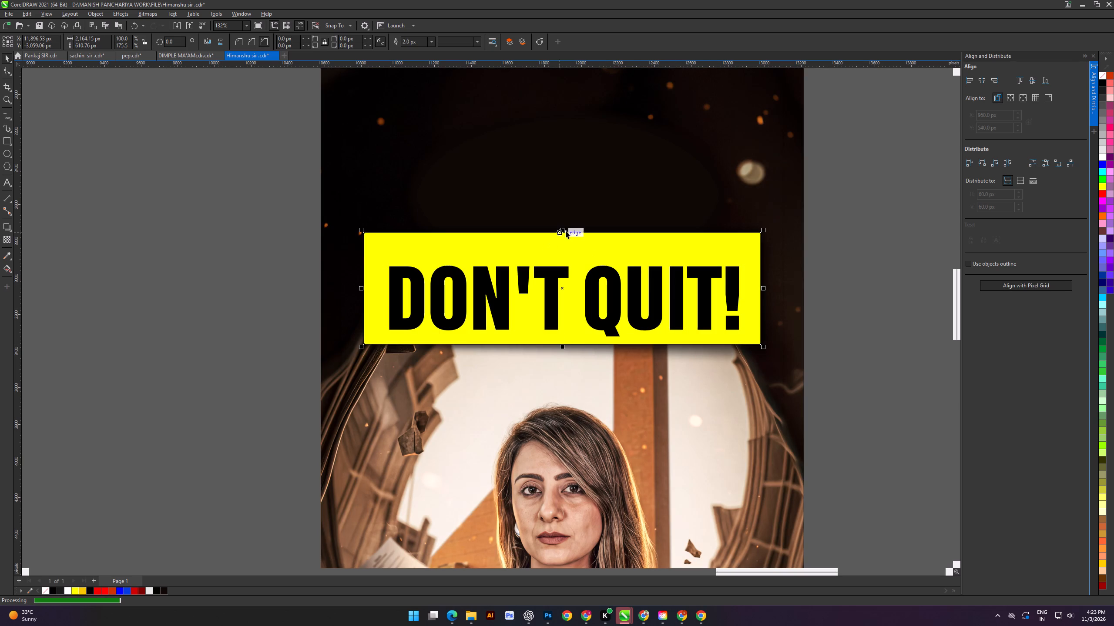
drag(561, 228, 560, 249)
drag(137, 235, 154, 235)
scroll(440, 296, down, 2)
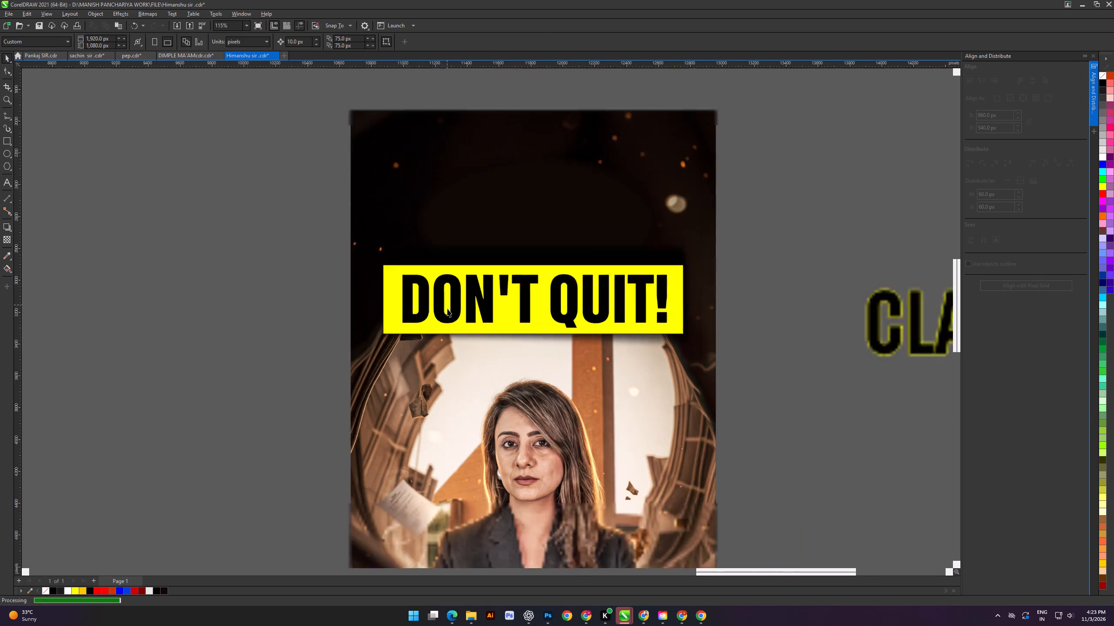
Move the CLAT MOCK LOW? text onto the cover directly above the yellow DON'T QUIT! box.
scroll(447, 309, down, 2)
shift+scroll(468, 310, up, 3)
alt+scroll(801, 346, up, 4)
scroll(833, 345, down, 3)
drag(842, 351, 620, 317)
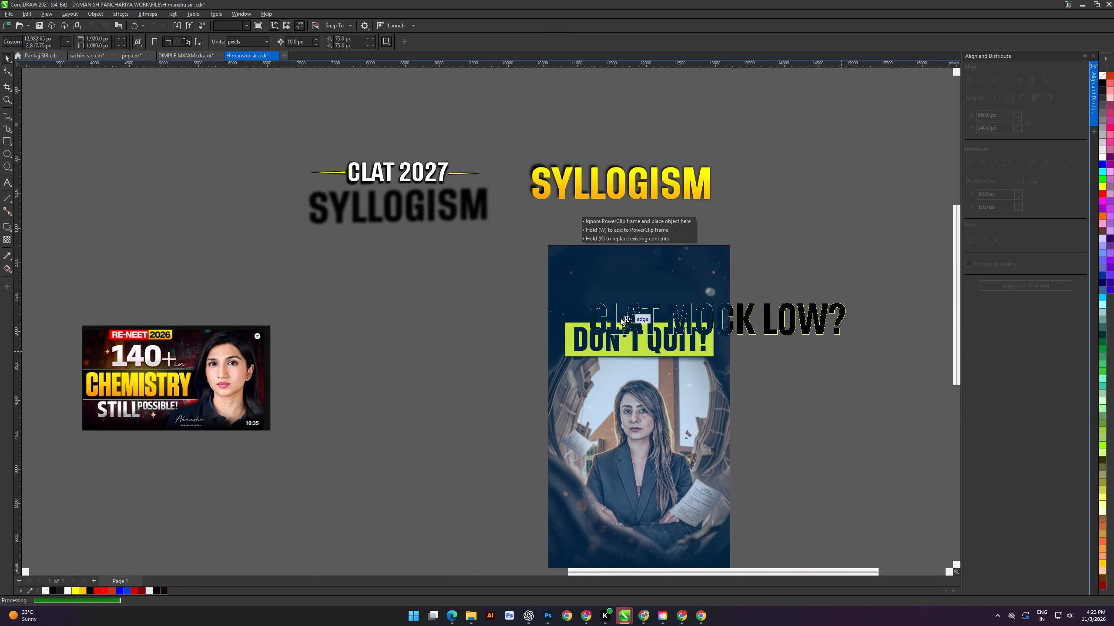
drag(620, 317, 557, 307)
Shrink the CLAT MOCK LOW? text to about 2,271 px wide and position it centrally above the yellow box.
scroll(752, 333, up, 4)
shift+drag(787, 321, 713, 337)
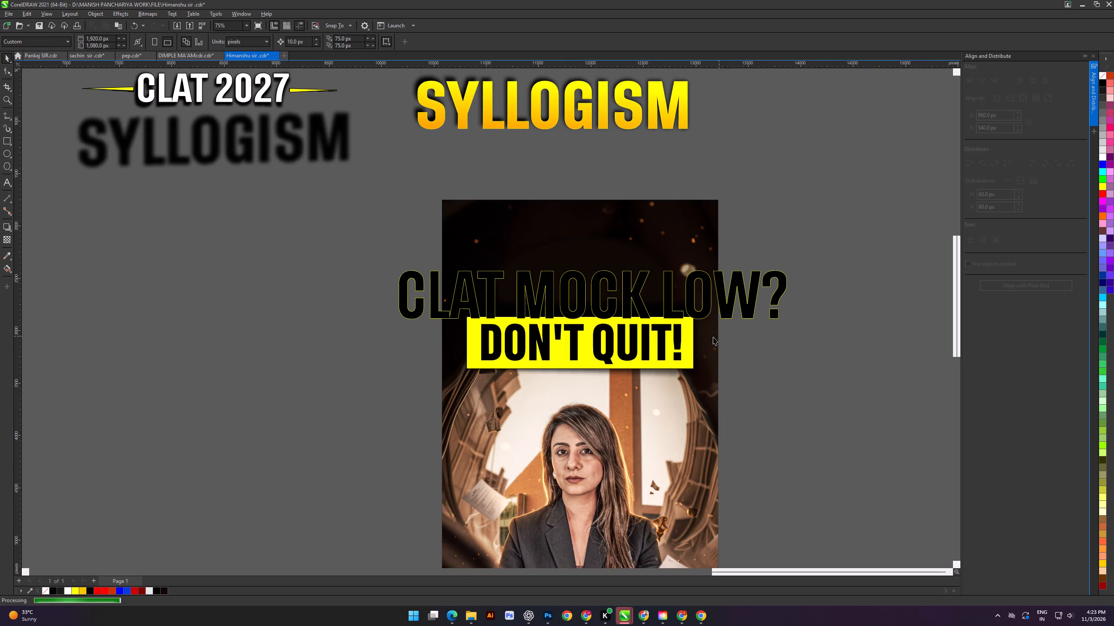
shift+drag(713, 337, 710, 337)
click(787, 342)
click(777, 313)
shift+drag(789, 323, 714, 346)
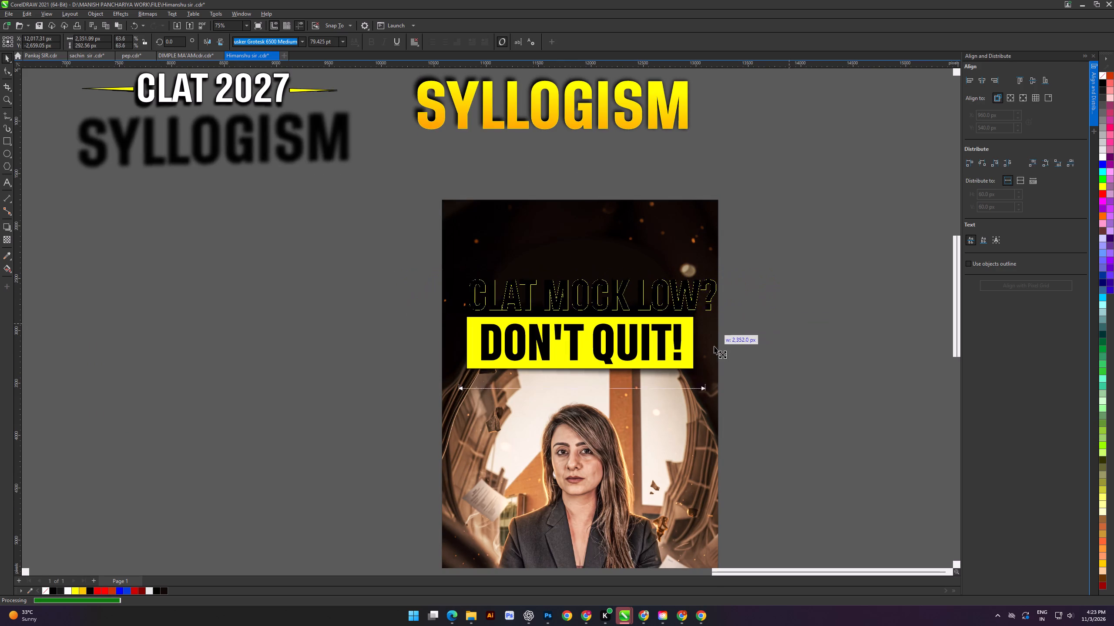
shift+drag(714, 346, 714, 346)
scroll(608, 304, up, 4)
drag(614, 292, 603, 289)
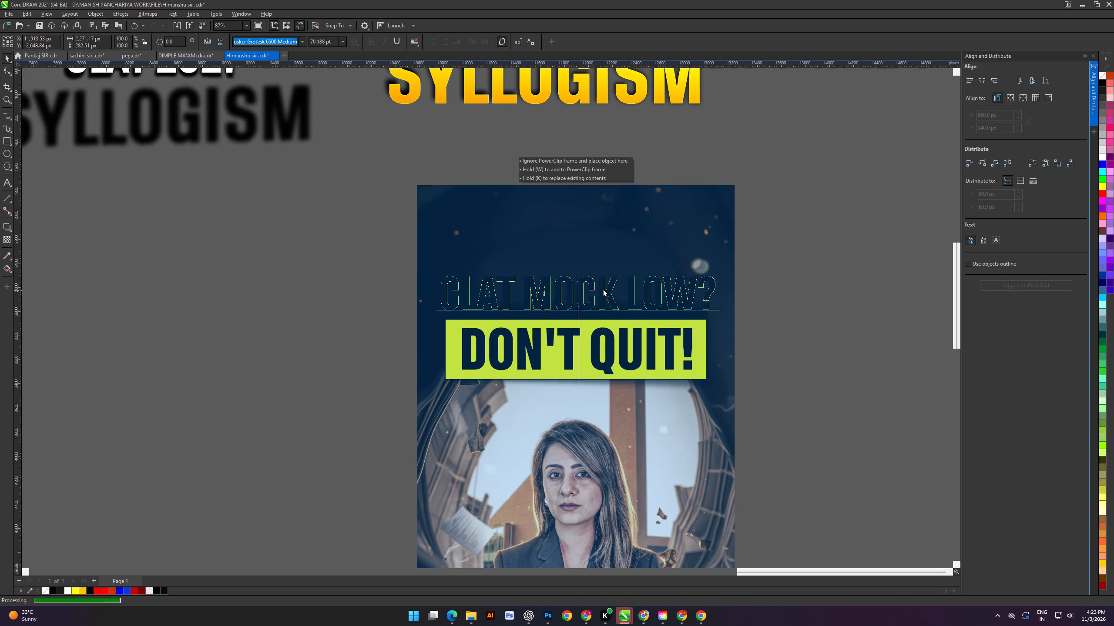
drag(603, 289, 603, 291)
Scale the DON'T QUIT! text and yellow box together to about 1,886 px wide and shift them slightly up.
scroll(617, 313, up, 5)
drag(155, 296, 869, 477)
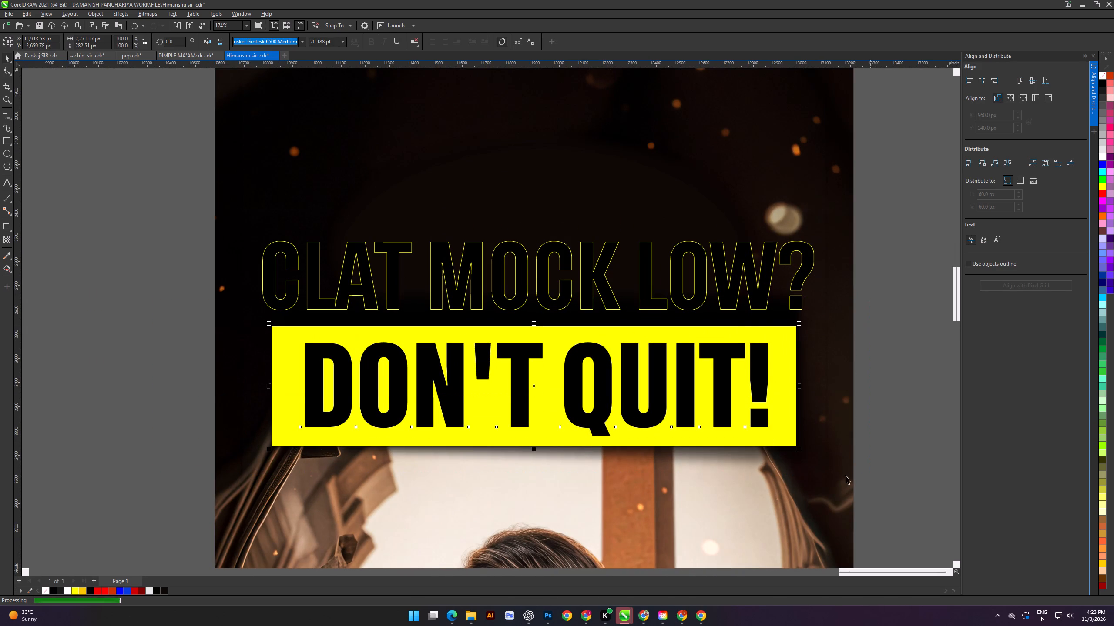
shift+drag(800, 450, 770, 461)
drag(664, 413, 664, 407)
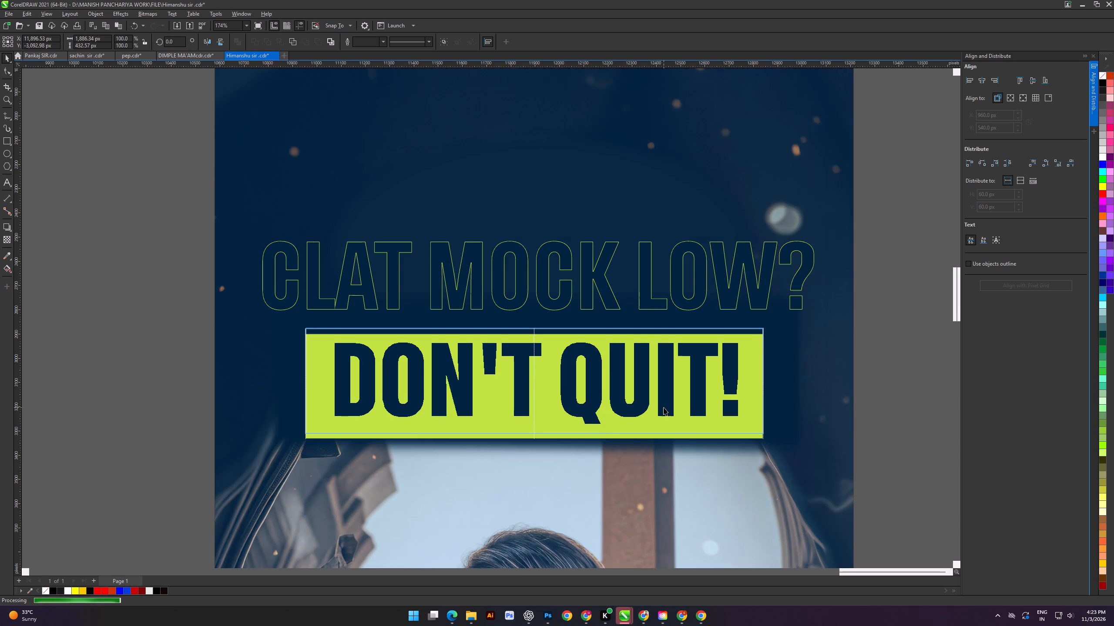
Align the DON'T QUIT! text and yellow box with the dark blurred rectangle behind them on their horizontal centres.
shift+scroll(660, 406, up, 5)
shift+click(856, 415)
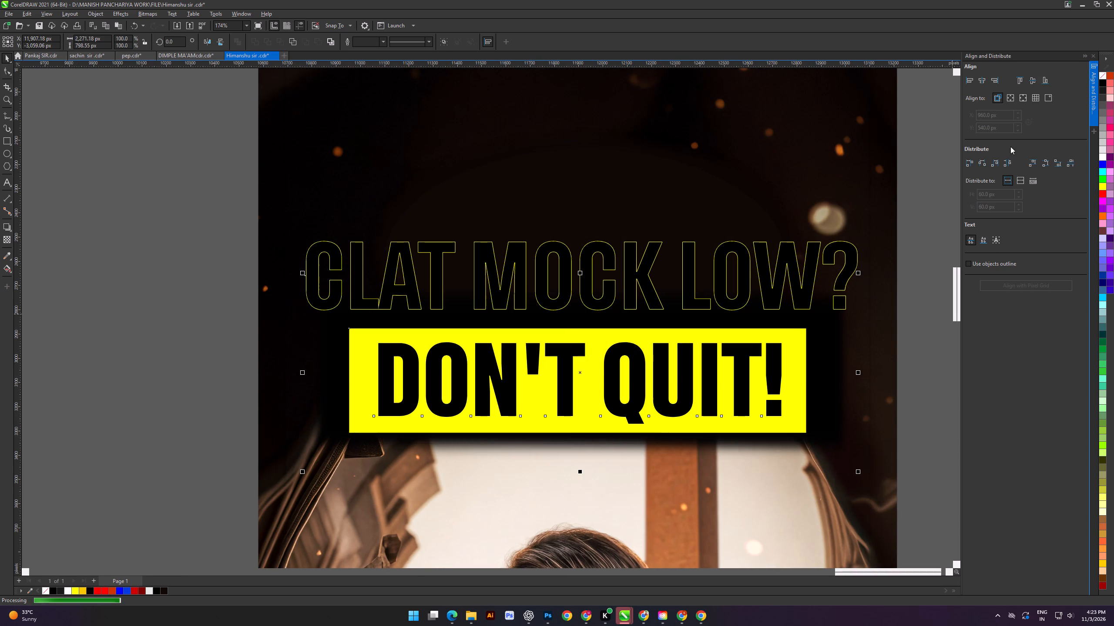
click(985, 80)
scroll(550, 324, down, 4)
click(298, 329)
Enlarge the CLAT MOCK LOW? text to about 2,373 px wide and reposition it just above the yellow box.
scroll(587, 293, up, 2)
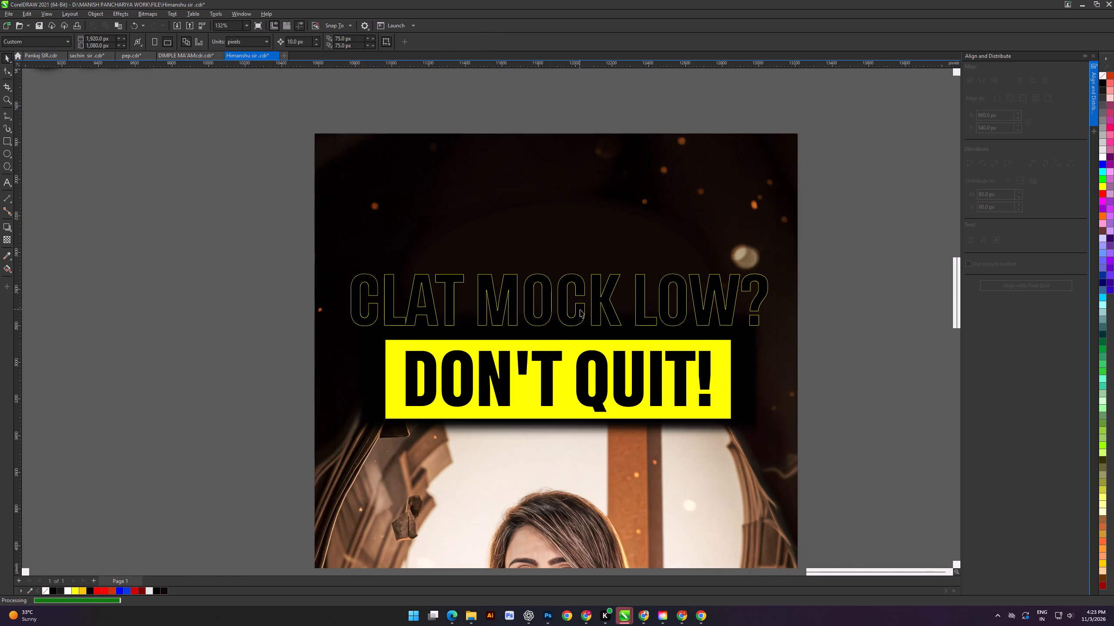
drag(580, 310, 575, 312)
scroll(752, 337, up, 2)
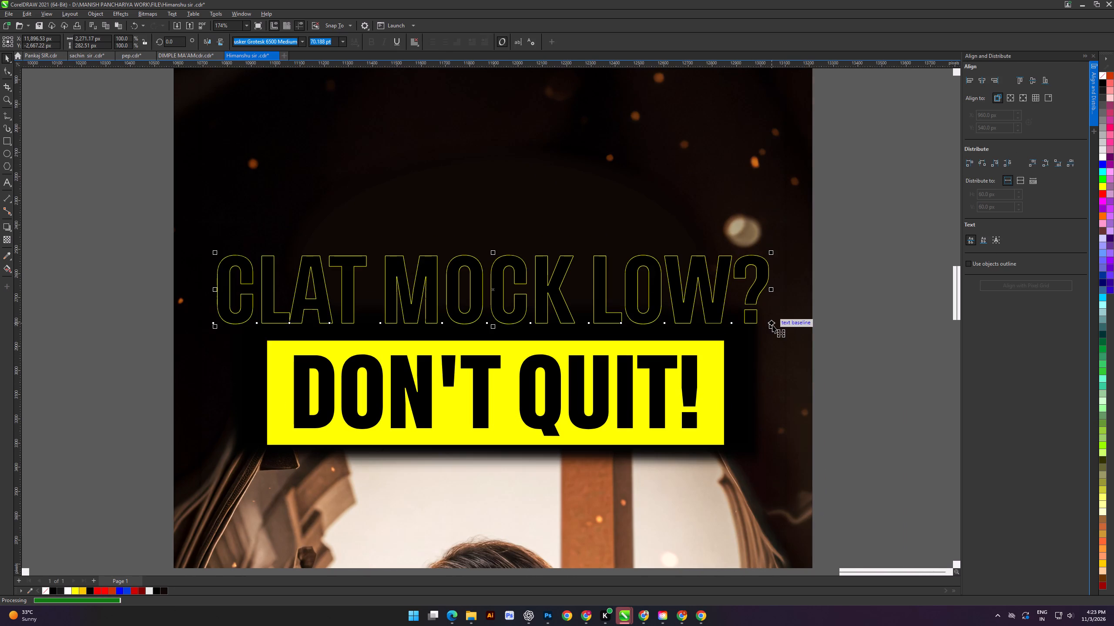
shift+drag(772, 325, 785, 329)
drag(687, 312, 690, 315)
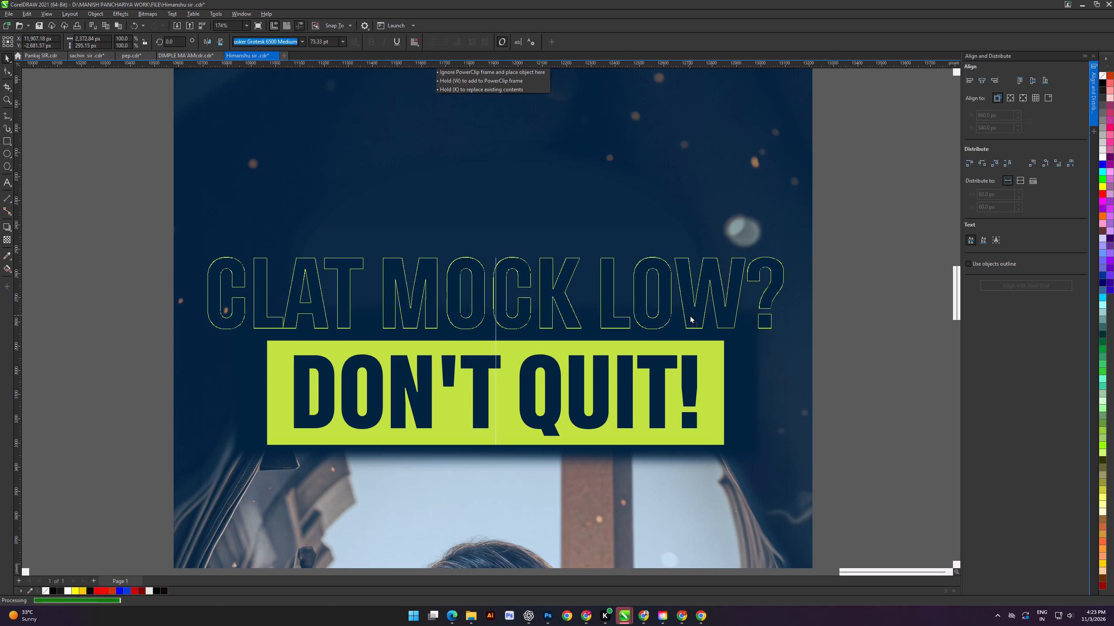
drag(690, 315, 690, 316)
click(709, 279)
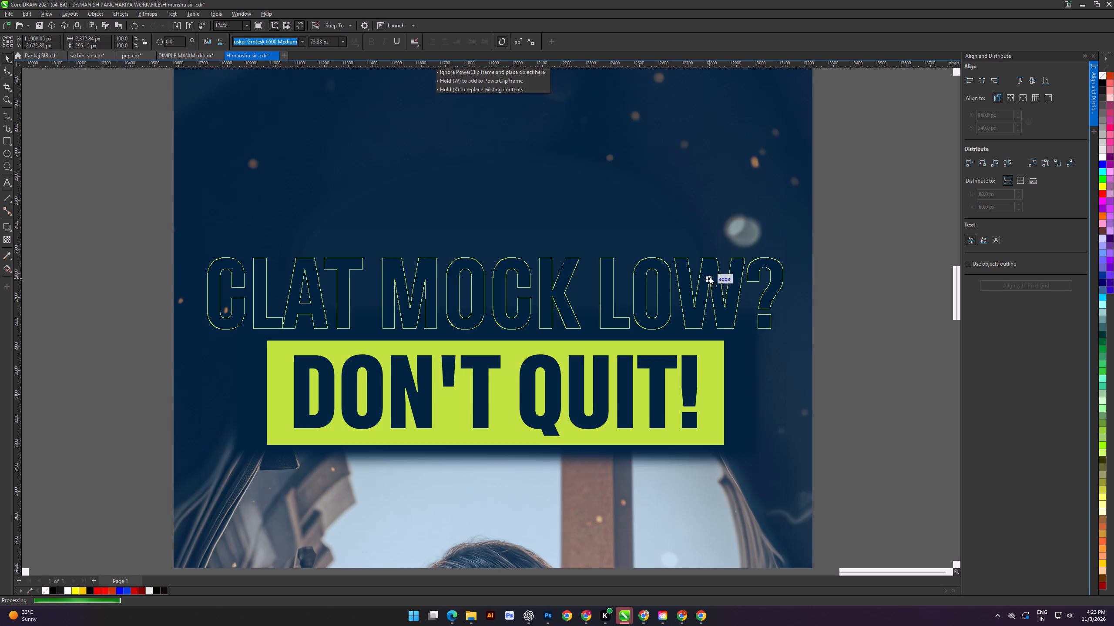
Fill the CLAT MOCK LOW? text with white.
click(1101, 155)
click(902, 238)
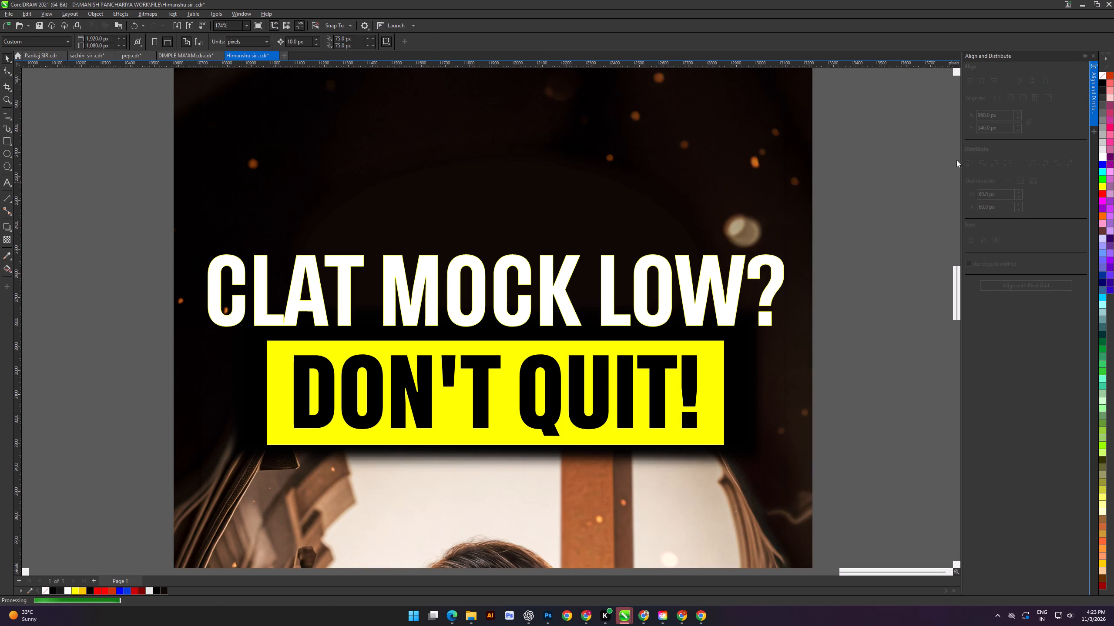
Change the CLAT MOCK LOW? text's outline colour to near-black #0E0806.
click(763, 296)
key(F12)
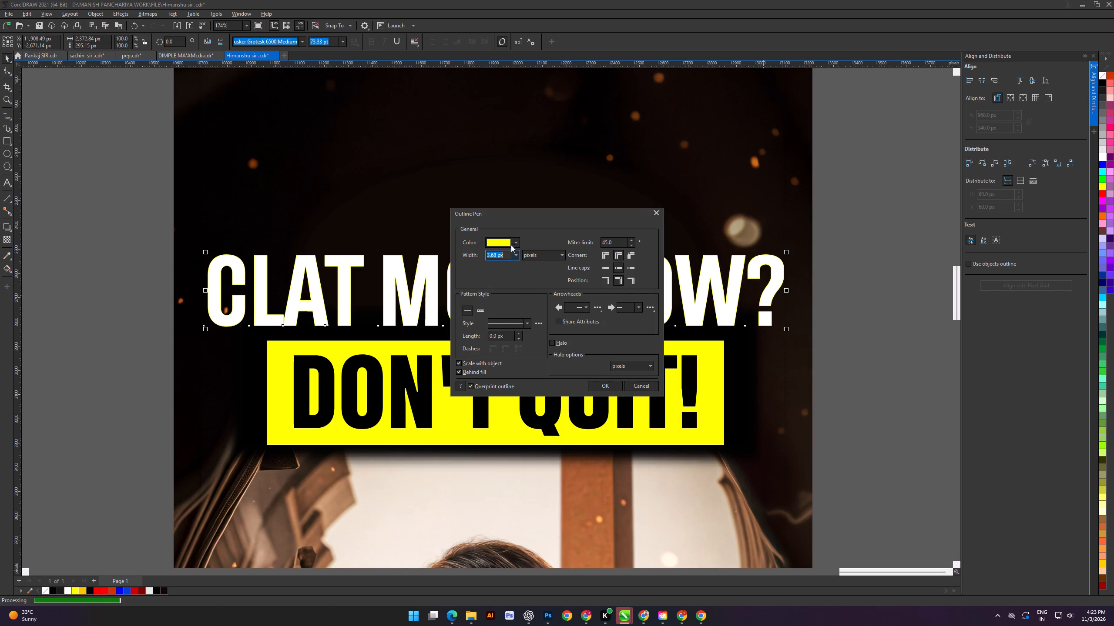
click(512, 241)
click(575, 387)
click(369, 199)
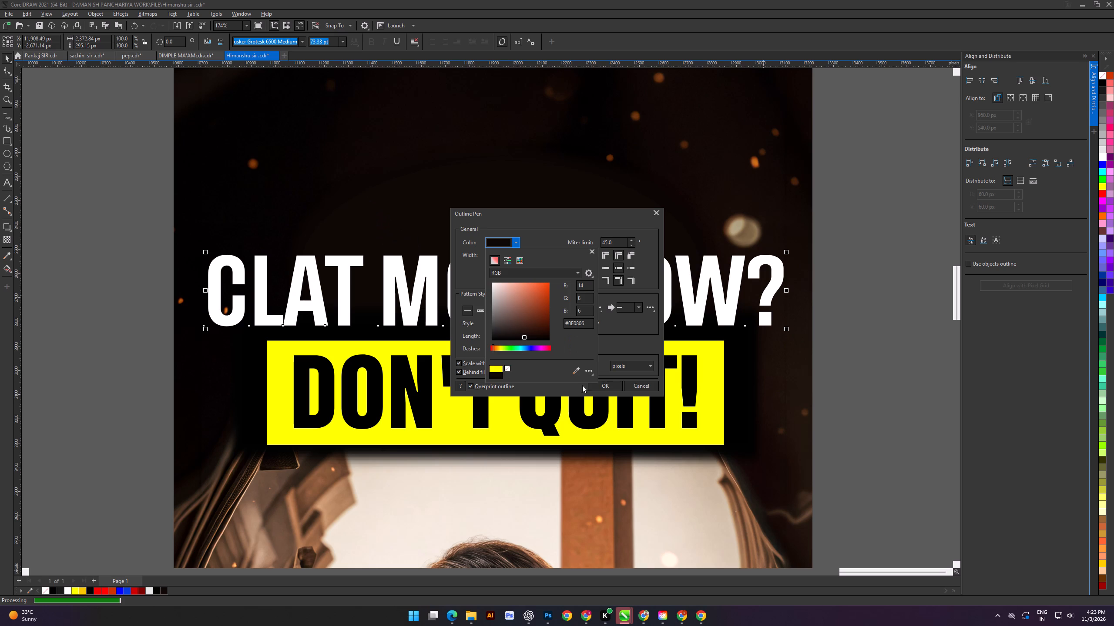
double_click(611, 391)
click(124, 322)
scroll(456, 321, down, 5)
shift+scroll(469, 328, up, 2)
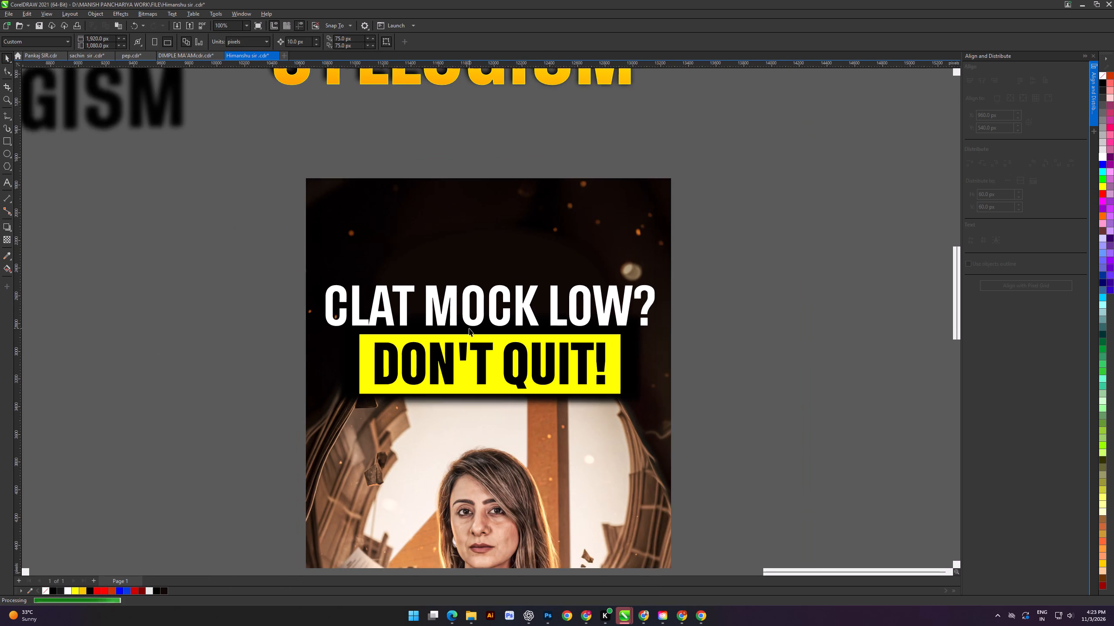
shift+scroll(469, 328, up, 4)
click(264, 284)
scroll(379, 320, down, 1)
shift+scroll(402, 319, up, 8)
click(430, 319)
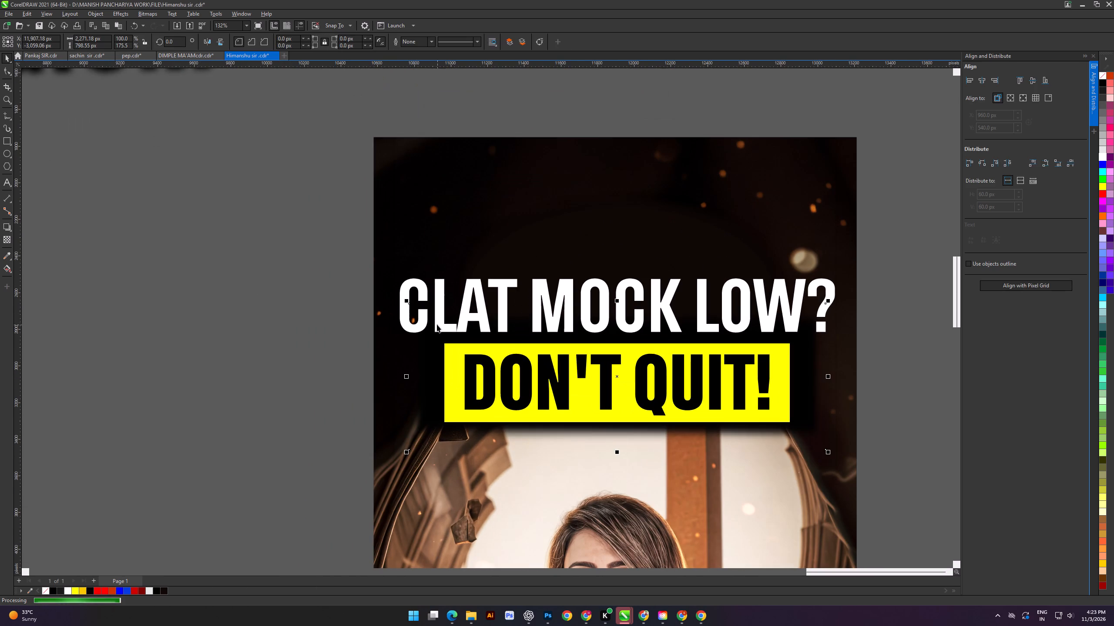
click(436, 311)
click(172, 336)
In Chrome, search the web for white background in a new tab.
click(583, 615)
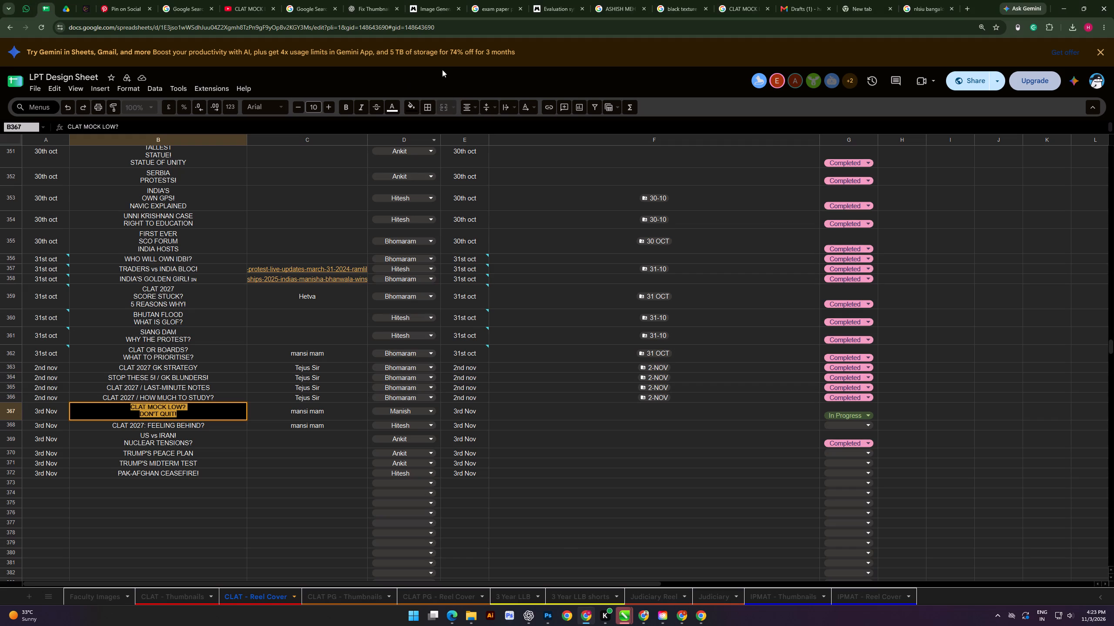
click(932, 0)
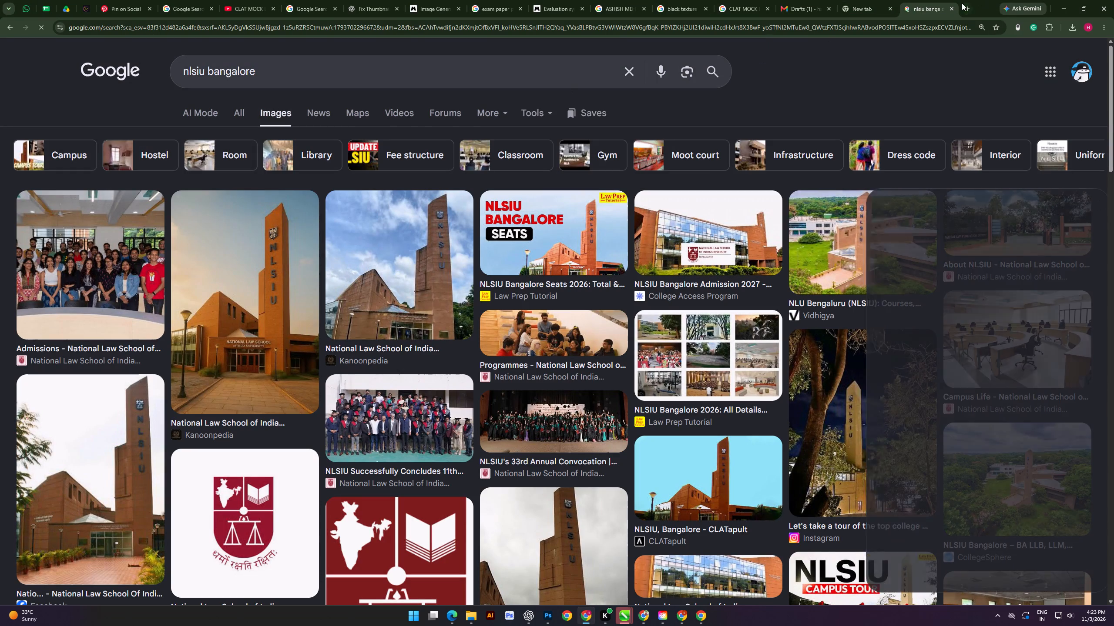
click(969, 4)
text(WHITE)
key(space)
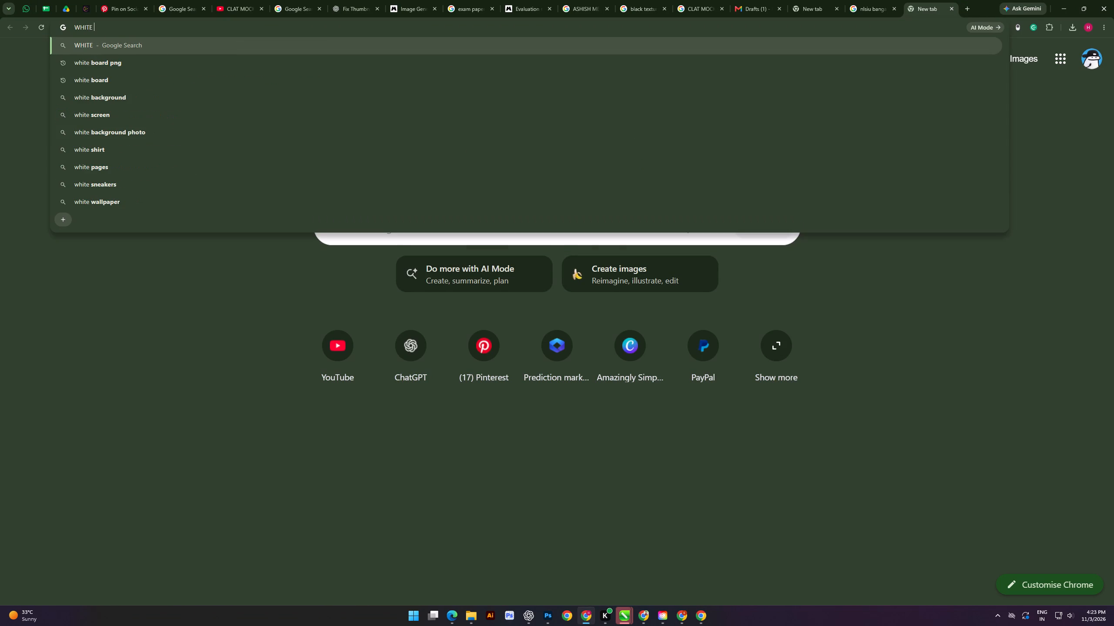
key(Down)
key(Down)
key(Up)
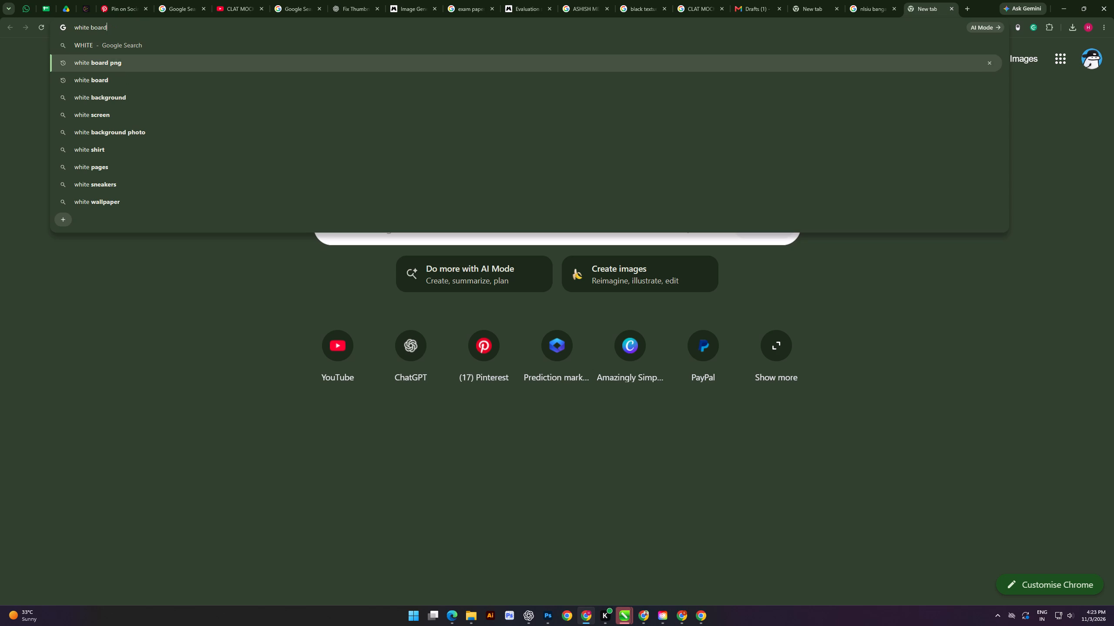
key(Up)
key(Down)
key(Down)
key(Down)
key(Return)
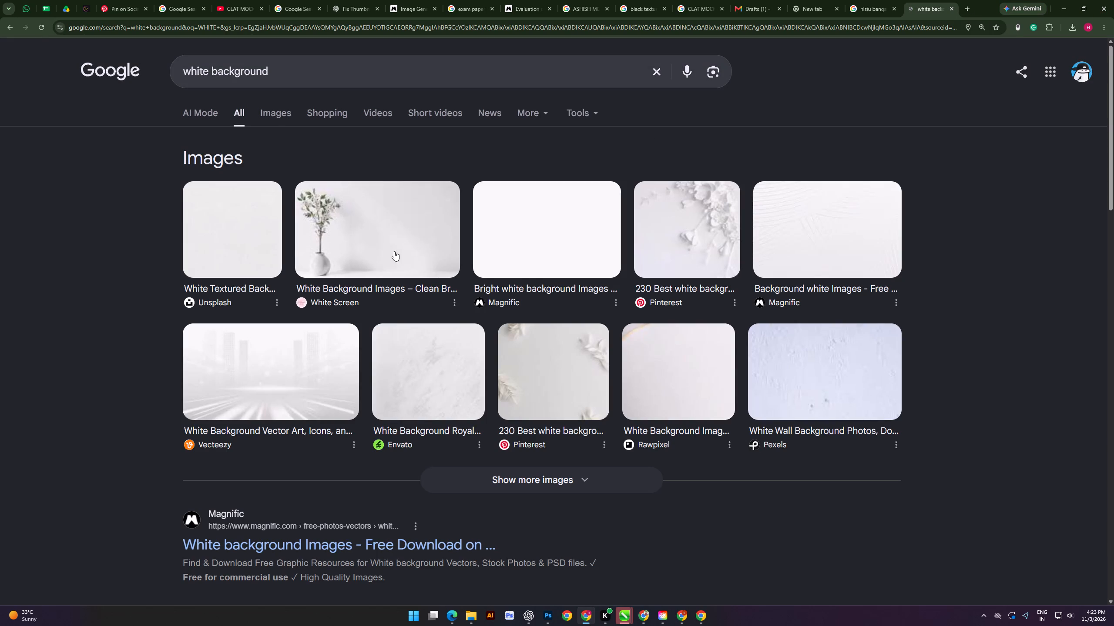
Refine the search to white background texture and show its image results.
click(325, 89)
click(323, 73)
key(space)
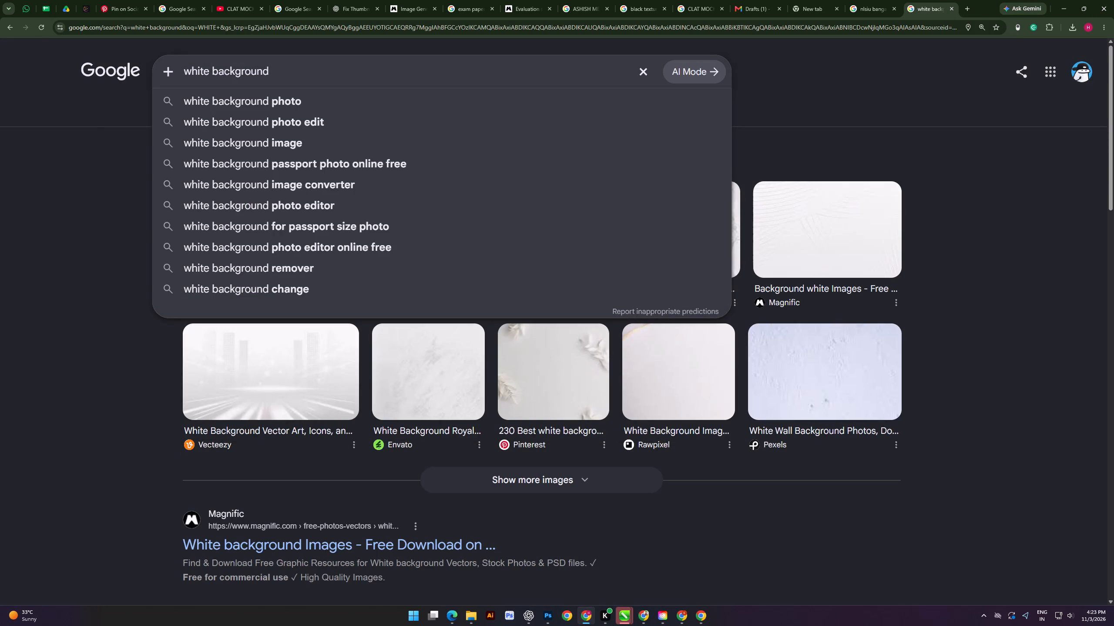
key(t)
key(e)
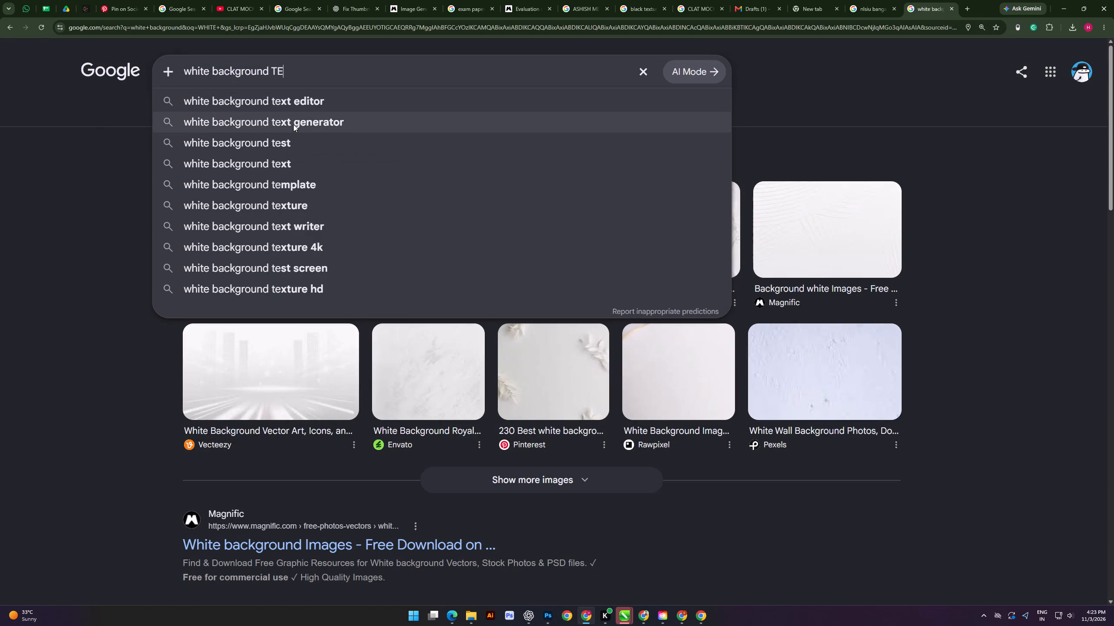
key(x)
click(289, 186)
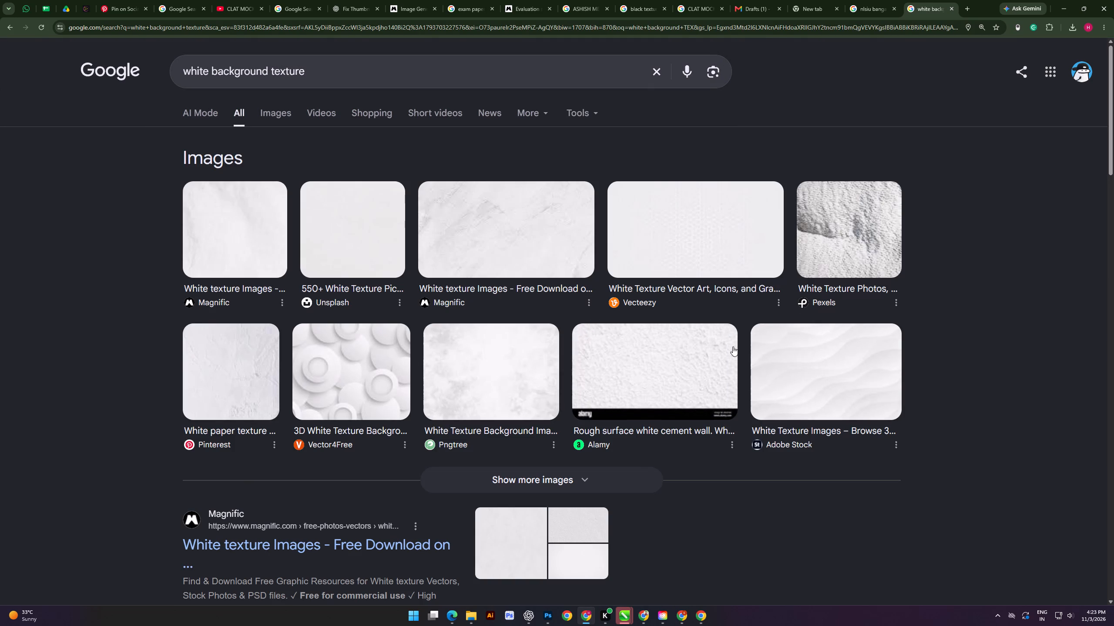
click(265, 115)
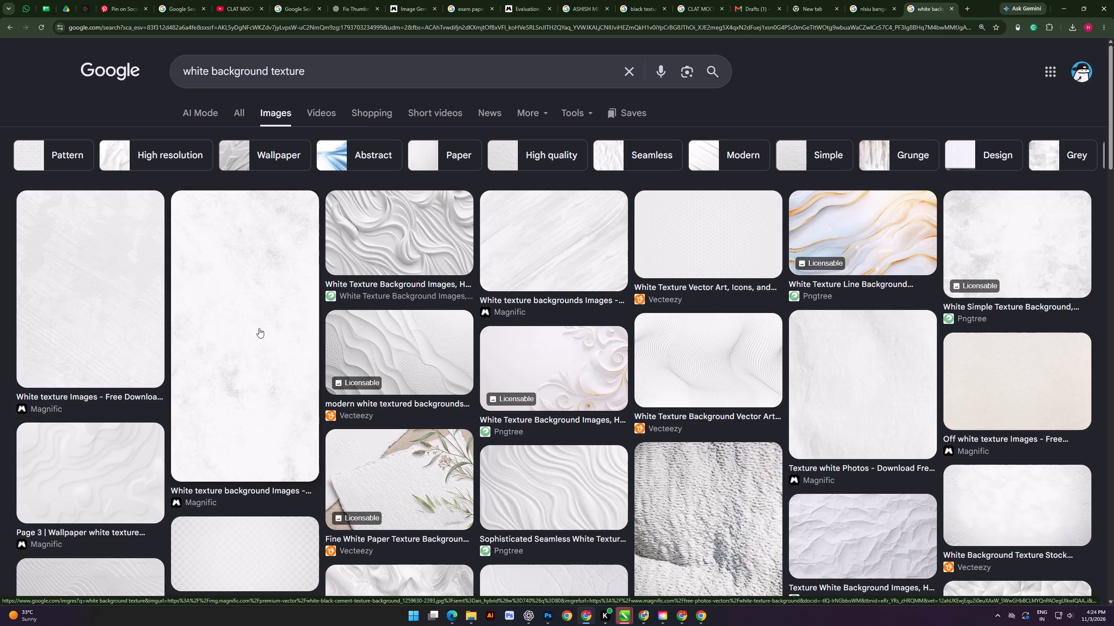
Find the rough, grey-spotted white paper texture from Vecteezy among the image results and copy the image.
click(525, 209)
scroll(885, 368, down, 8)
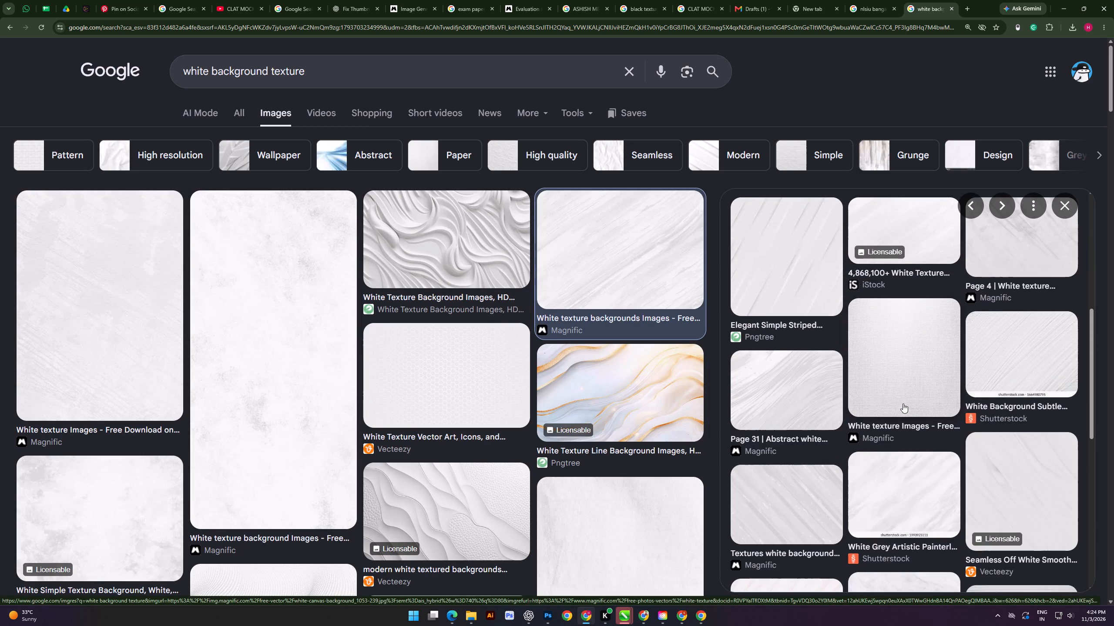
scroll(434, 386, down, 10)
scroll(469, 433, down, 10)
scroll(509, 453, down, 3)
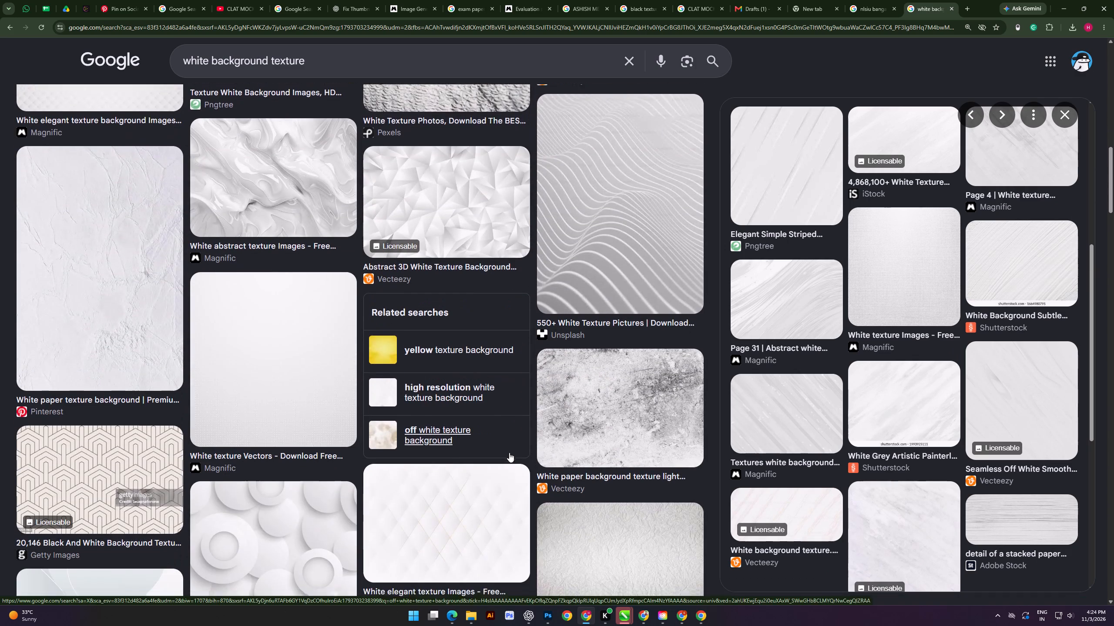
click(658, 310)
right_click(830, 241)
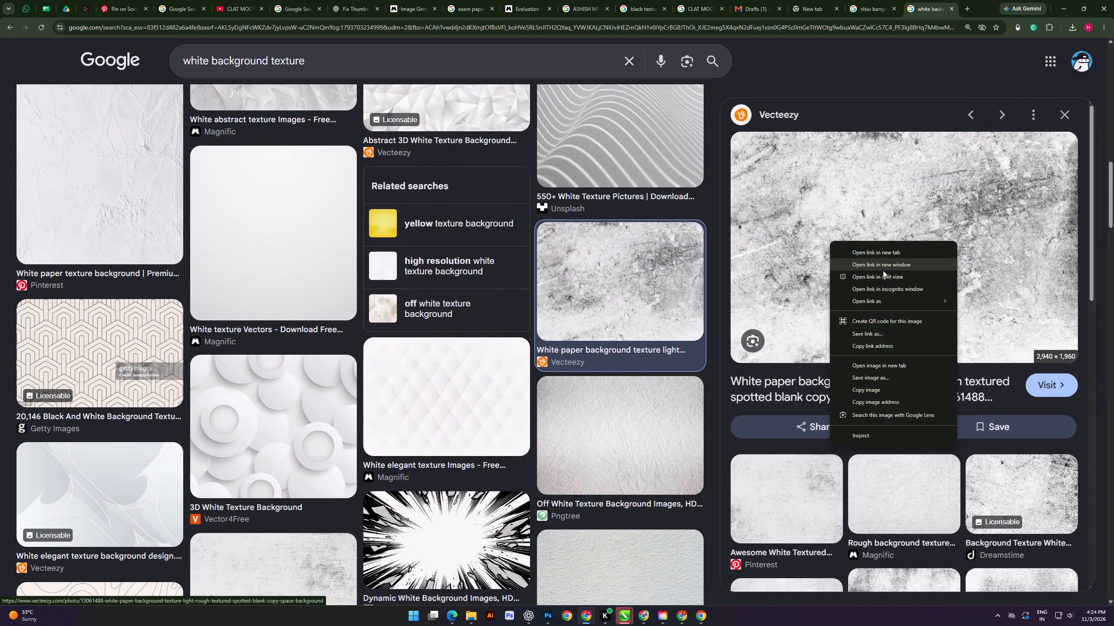
click(868, 386)
In CorelDRAW, paste the copied texture inside the CLAT MOCK LOW? text as its PowerClip content.
key(alt+Tab)
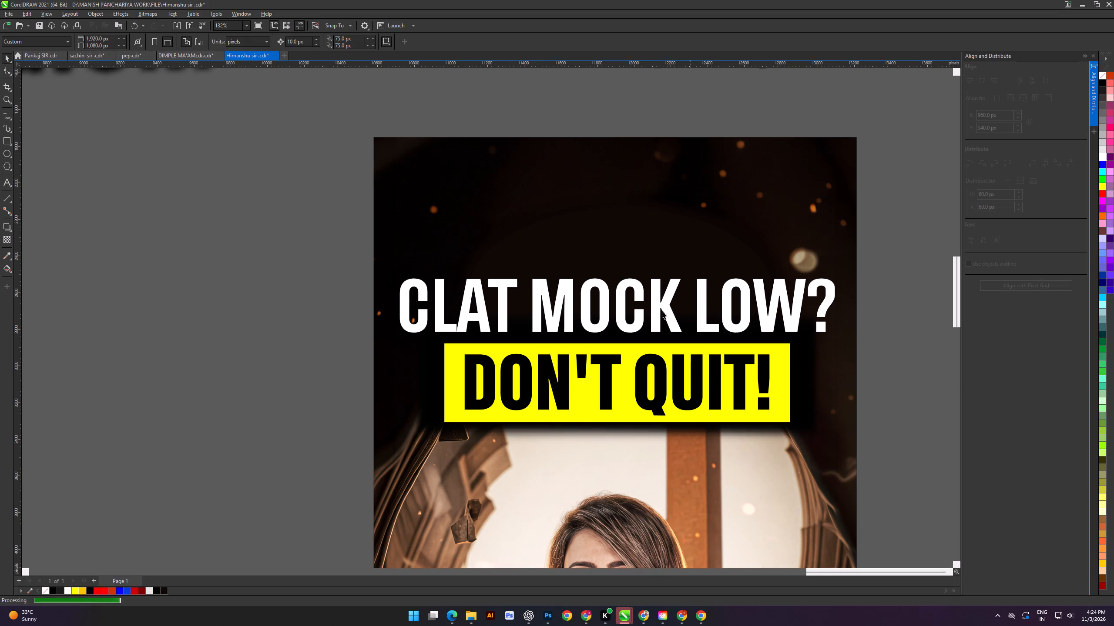
key(ctrl+v)
key(d)
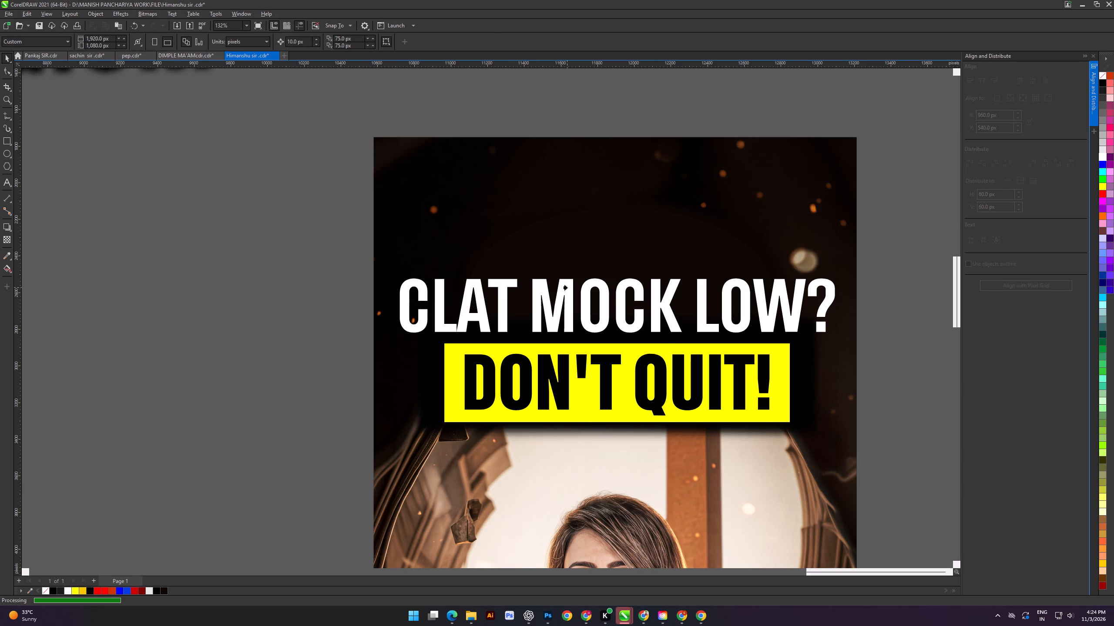
click(567, 287)
right_click(567, 286)
click(584, 300)
scroll(584, 301, down, 7)
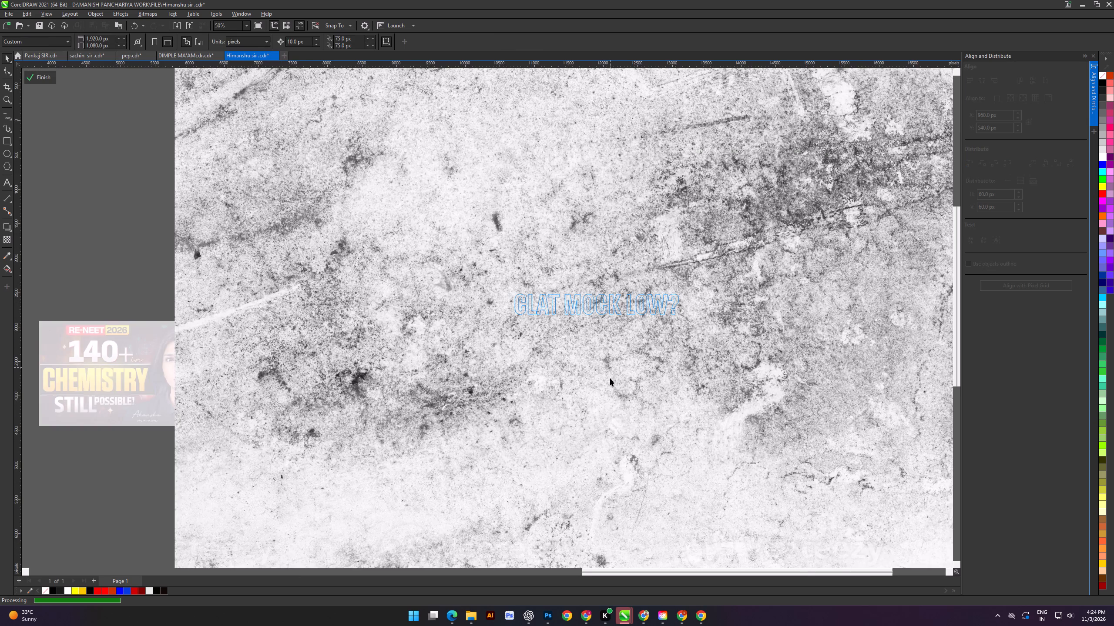
click(611, 378)
Shrink the texture over the CLAT MOCK LOW? outline to about 2,609 px wide and flatten it to about 411 px high.
shift+scroll(688, 406, down, 4)
shift+drag(904, 529, 773, 488)
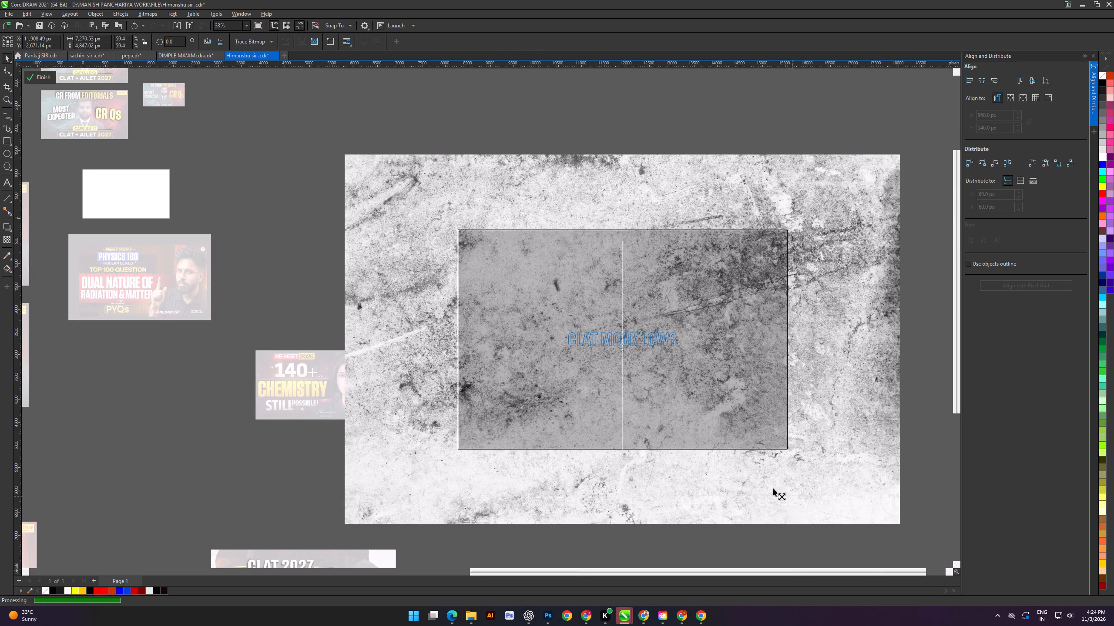
shift+drag(773, 488, 685, 454)
scroll(586, 339, up, 10)
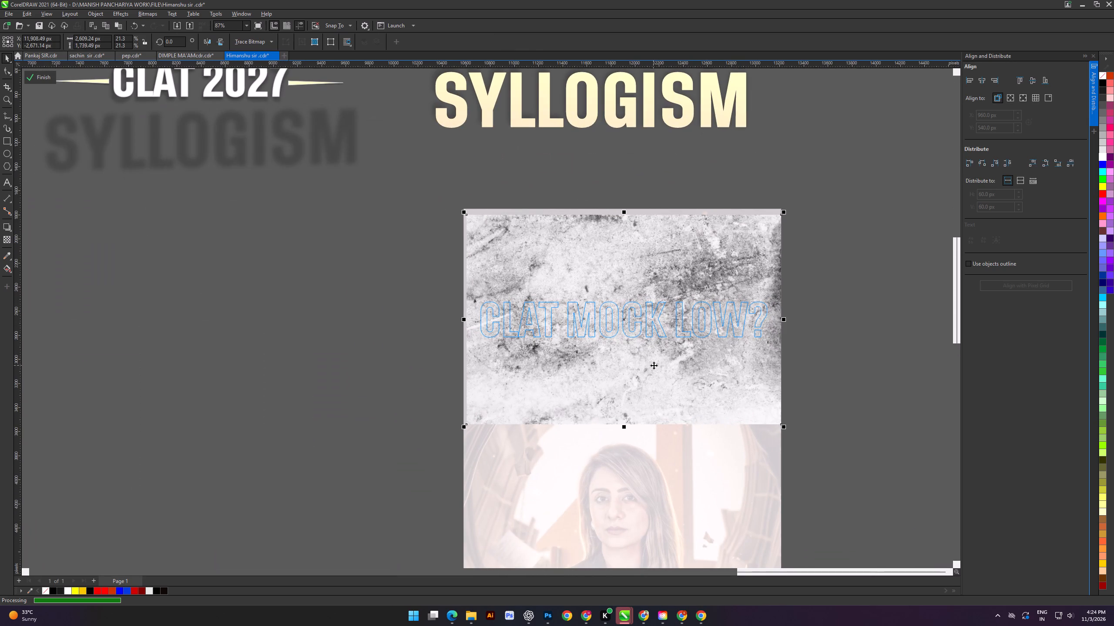
shift+drag(623, 428, 617, 350)
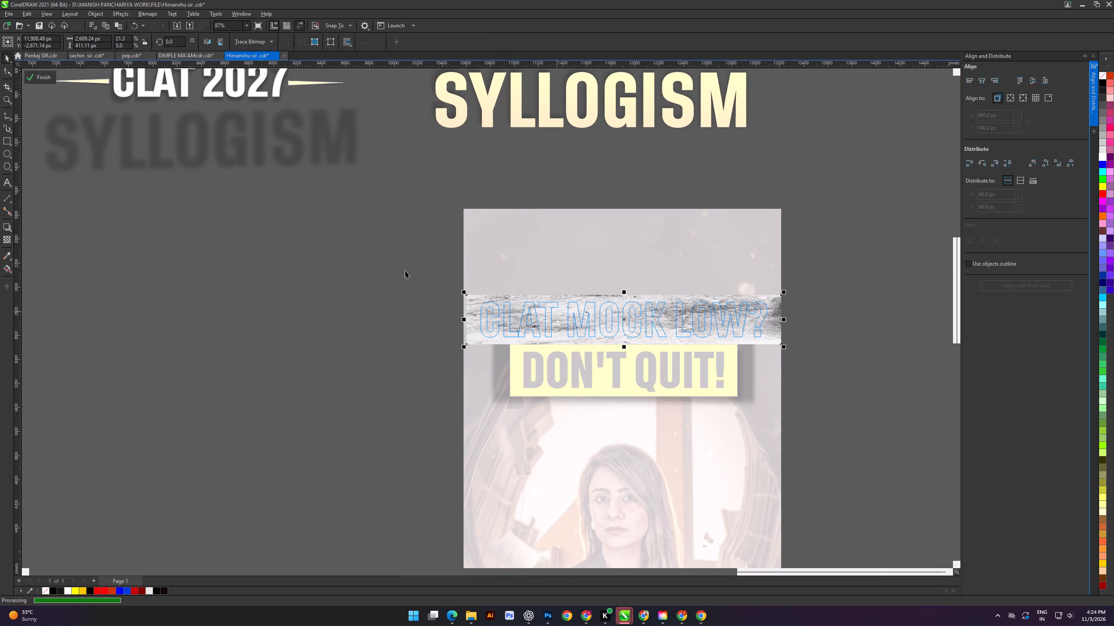
Set the texture's transparency merge mode to Multiply and finish editing the PowerClip.
click(5, 242)
click(123, 37)
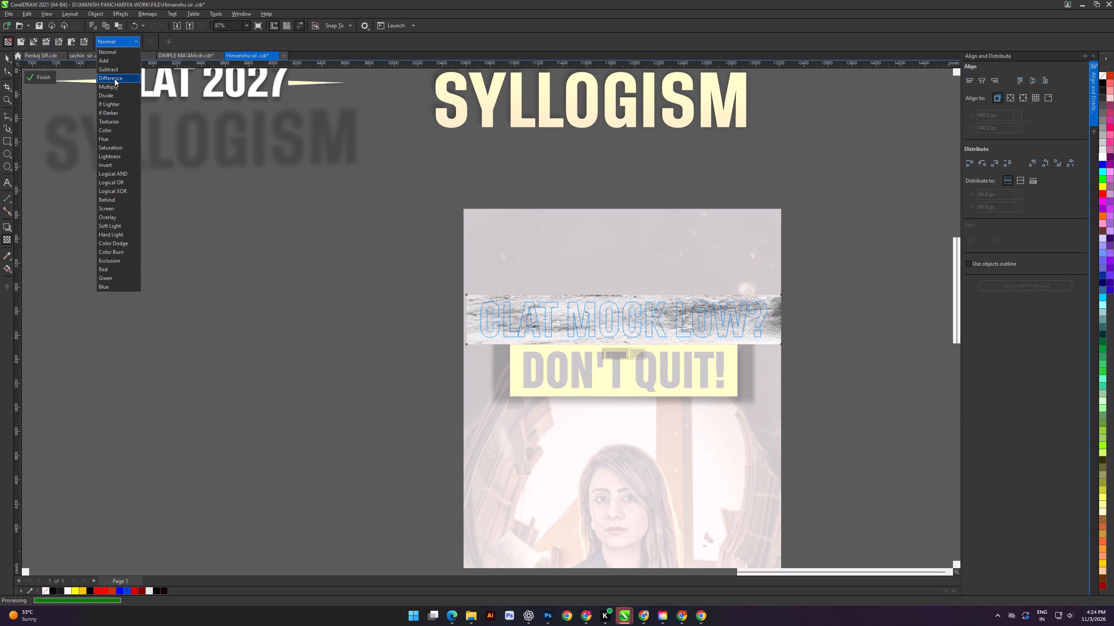
click(113, 83)
click(45, 76)
click(176, 262)
scroll(599, 307, up, 5)
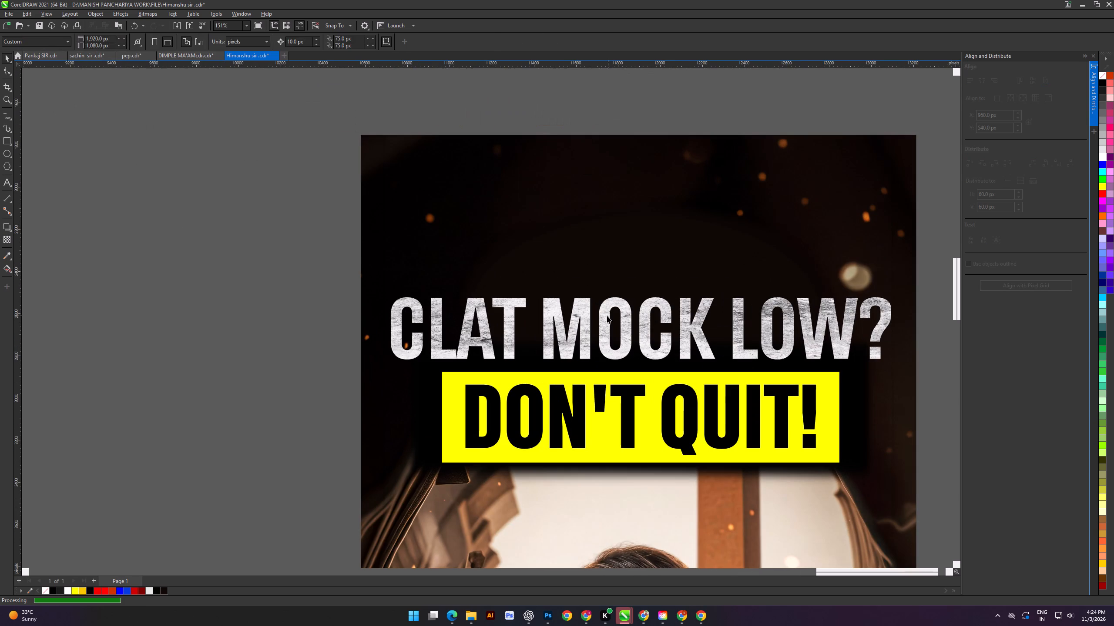
Reapply a white fill to the CLAT MOCK LOW? text.
click(603, 311)
click(1101, 158)
click(157, 294)
Reopen the CLAT MOCK LOW? PowerClip, fade the texture out towards the letters' bottom with a vertical linear transparency, and finish editing.
scroll(437, 343, up, 2)
click(476, 327)
right_click(476, 327)
click(486, 342)
click(490, 324)
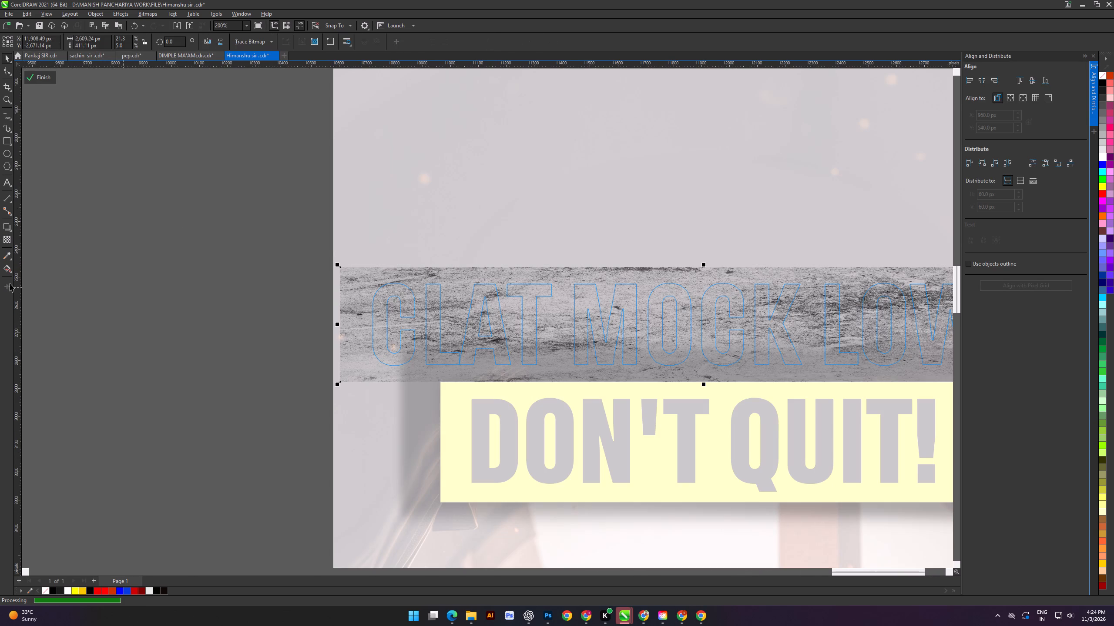
click(5, 240)
drag(614, 282, 612, 362)
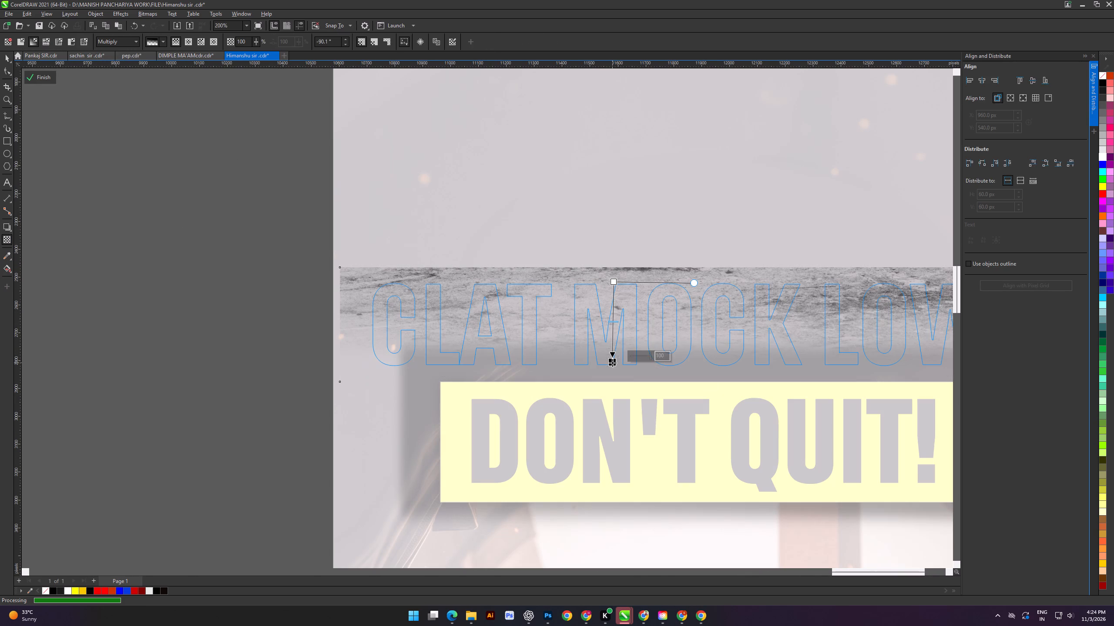
click(32, 74)
drag(188, 223, 200, 230)
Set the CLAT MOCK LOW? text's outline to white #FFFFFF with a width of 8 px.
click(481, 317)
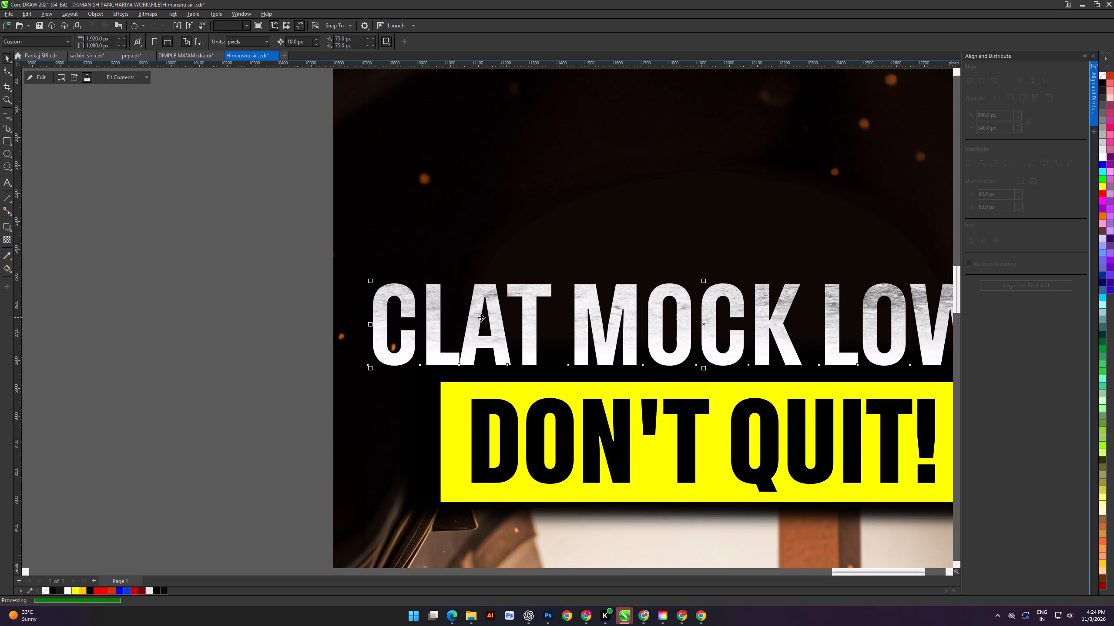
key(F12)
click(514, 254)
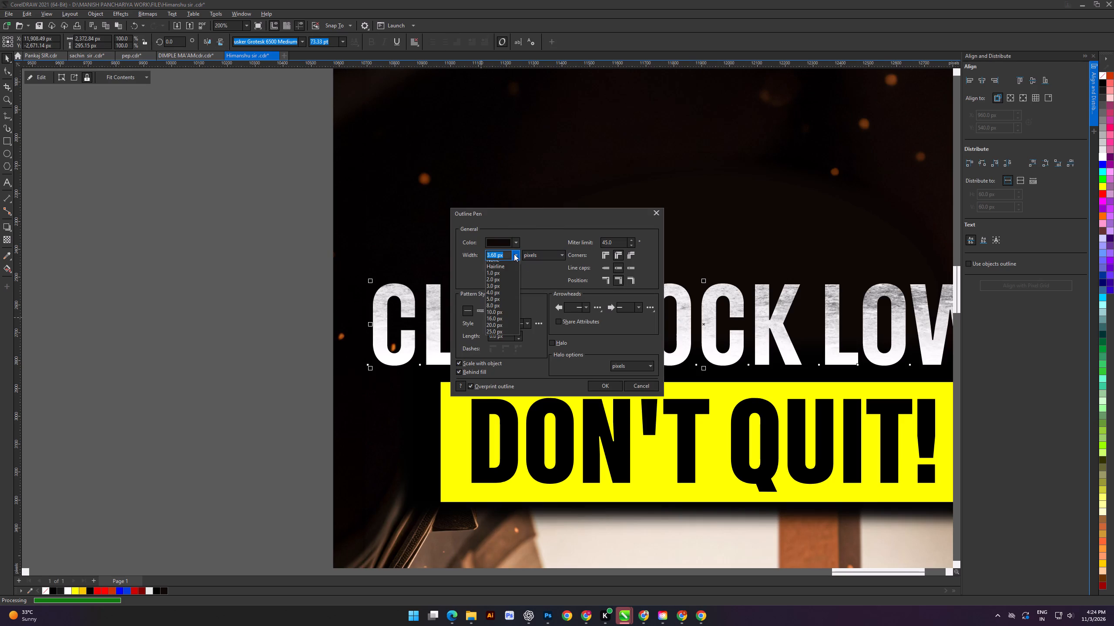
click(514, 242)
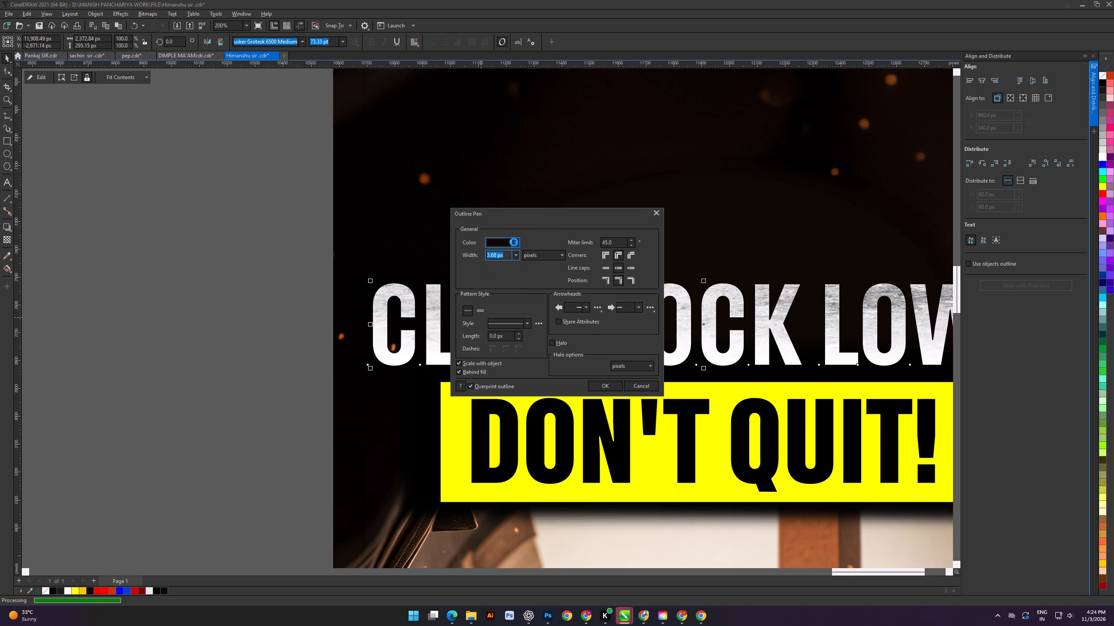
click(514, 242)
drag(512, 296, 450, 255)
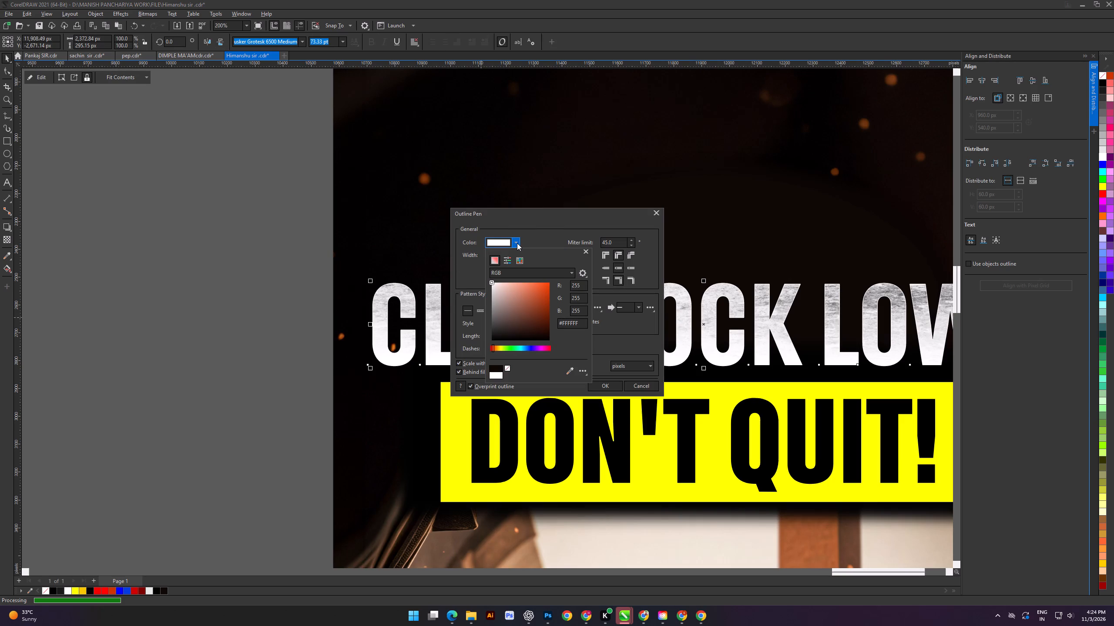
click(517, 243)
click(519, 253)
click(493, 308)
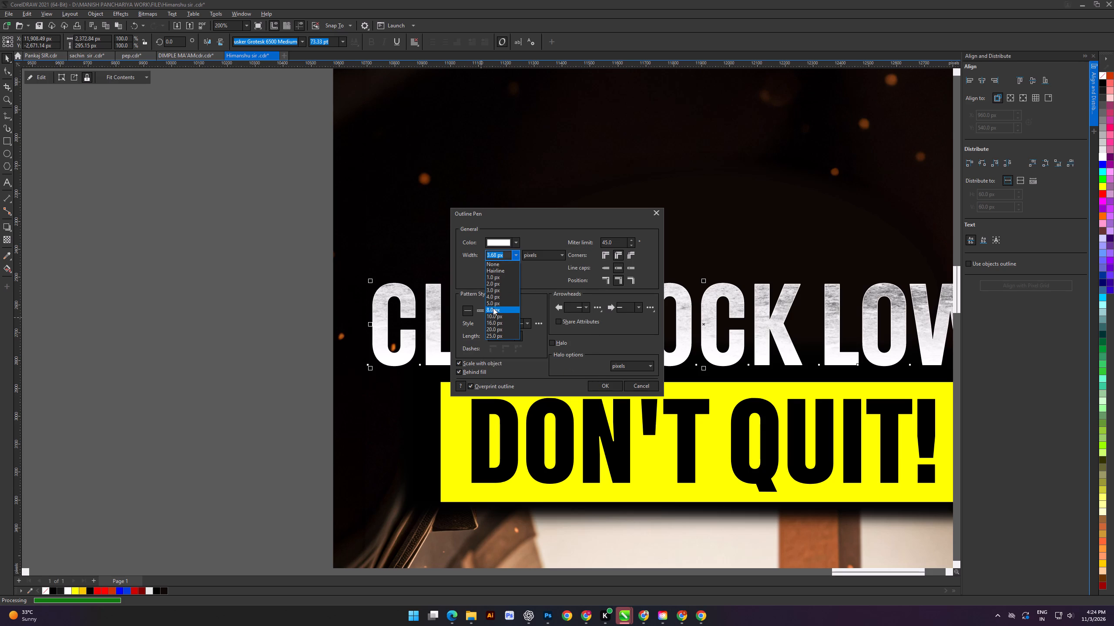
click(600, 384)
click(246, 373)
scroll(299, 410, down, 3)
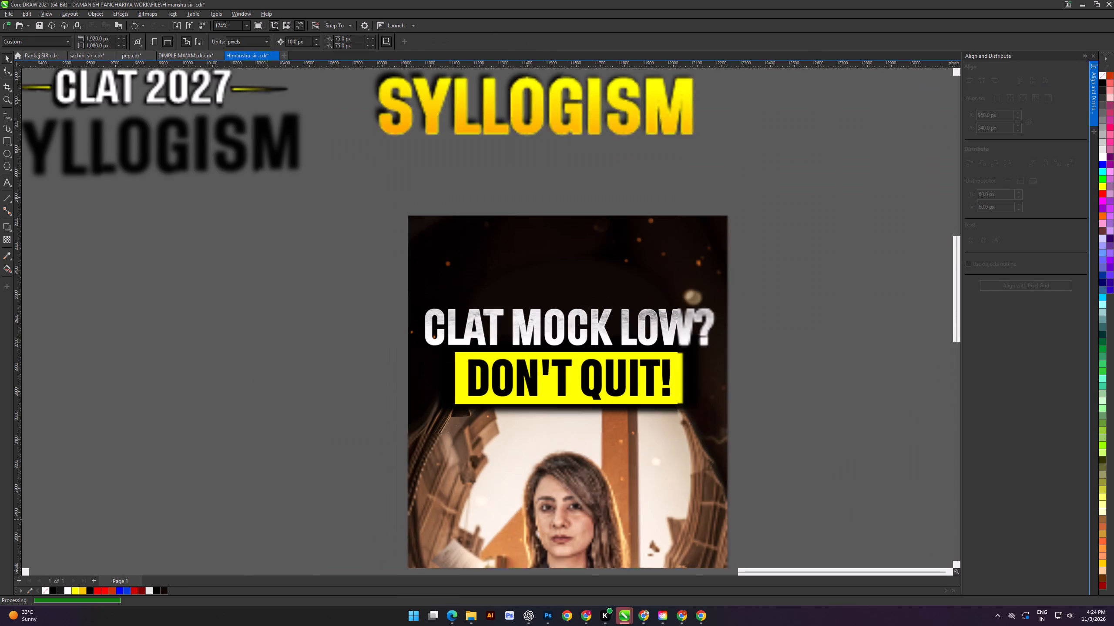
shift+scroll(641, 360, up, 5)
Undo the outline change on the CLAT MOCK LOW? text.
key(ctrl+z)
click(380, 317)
Examine the textured CLAT MOCK LOW? title and the DON'T QUIT! box up close and within the whole cover.
scroll(590, 327, up, 3)
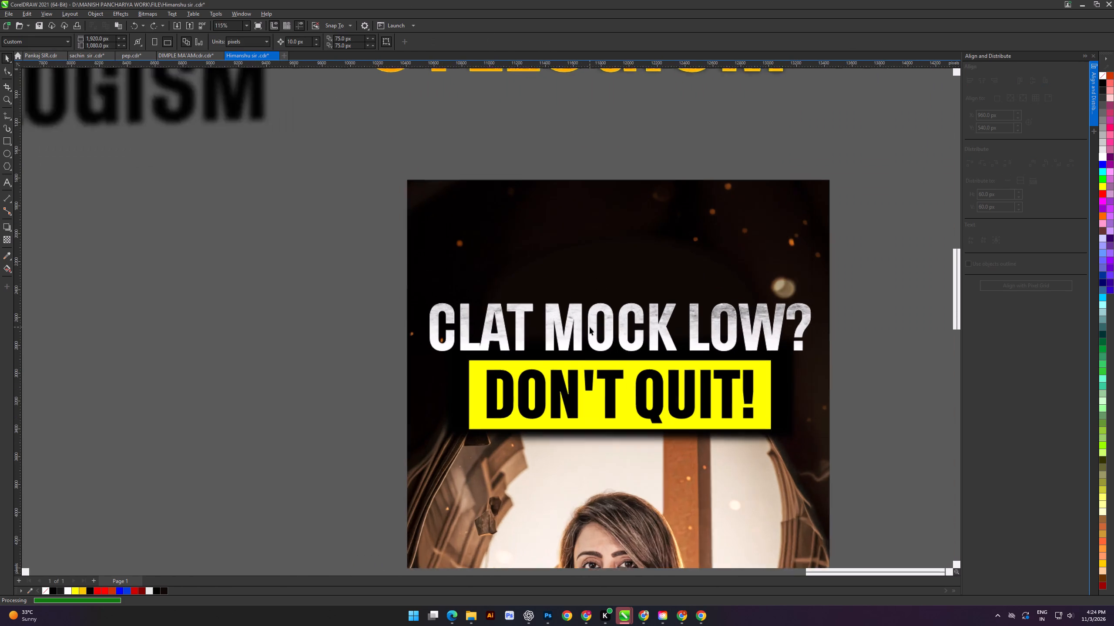
shift+scroll(576, 325, down, 3)
alt+scroll(282, 308, down, 3)
click(295, 319)
alt+scroll(671, 320, down, 4)
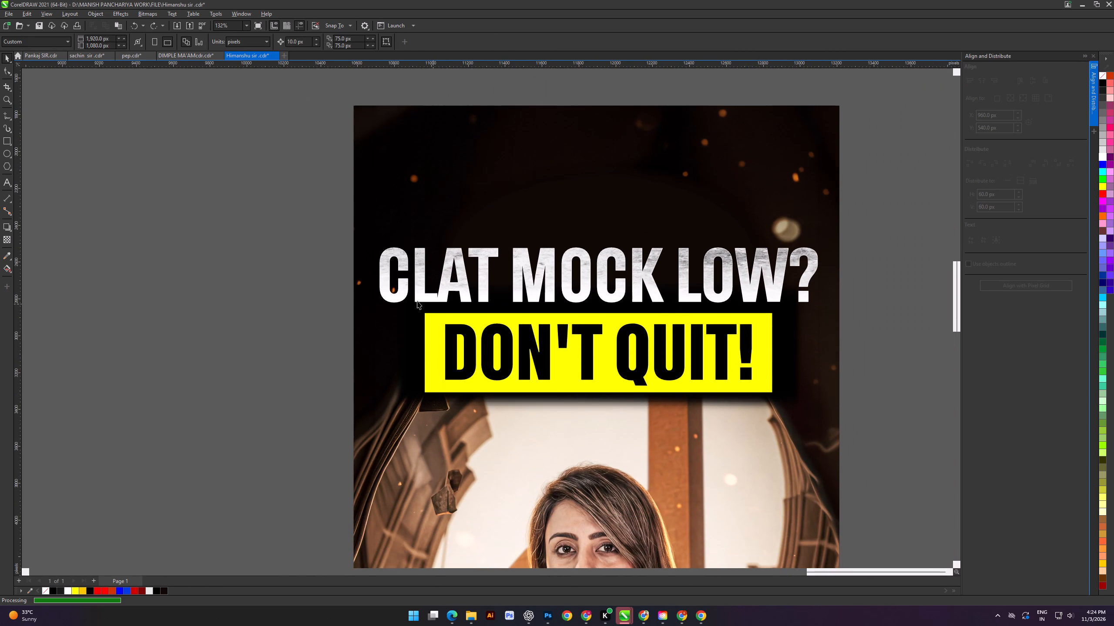
click(342, 271)
scroll(458, 290, down, 1)
shift+scroll(459, 290, up, 4)
alt+scroll(453, 287, down, 4)
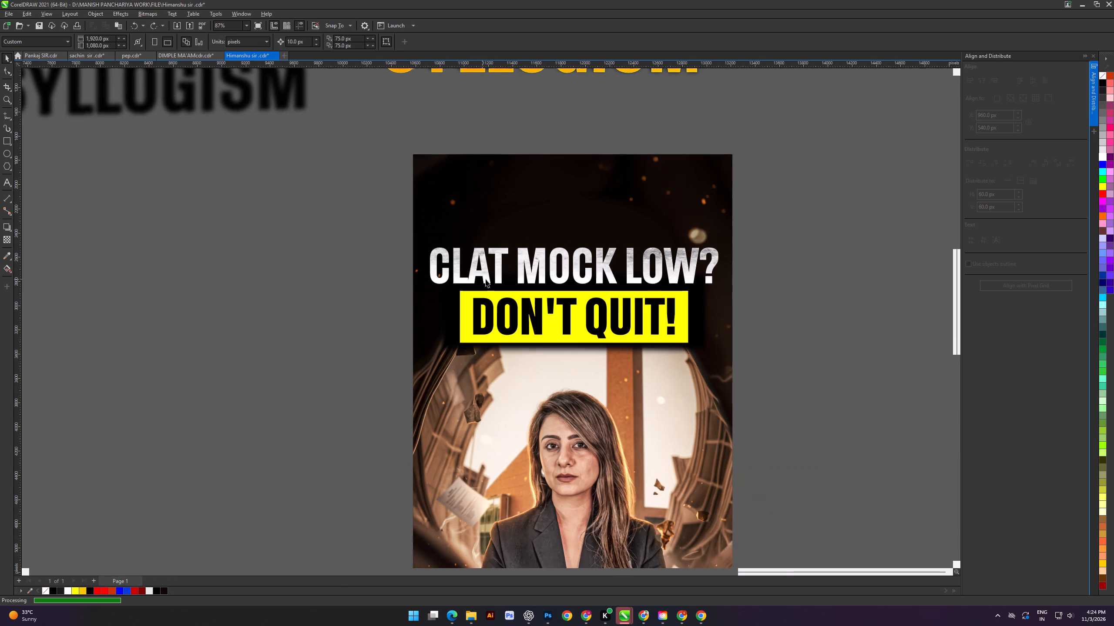
shift+scroll(489, 279, up, 2)
click(356, 260)
alt+scroll(517, 304, up, 2)
click(350, 290)
scroll(493, 317, down, 2)
shift+scroll(520, 334, up, 2)
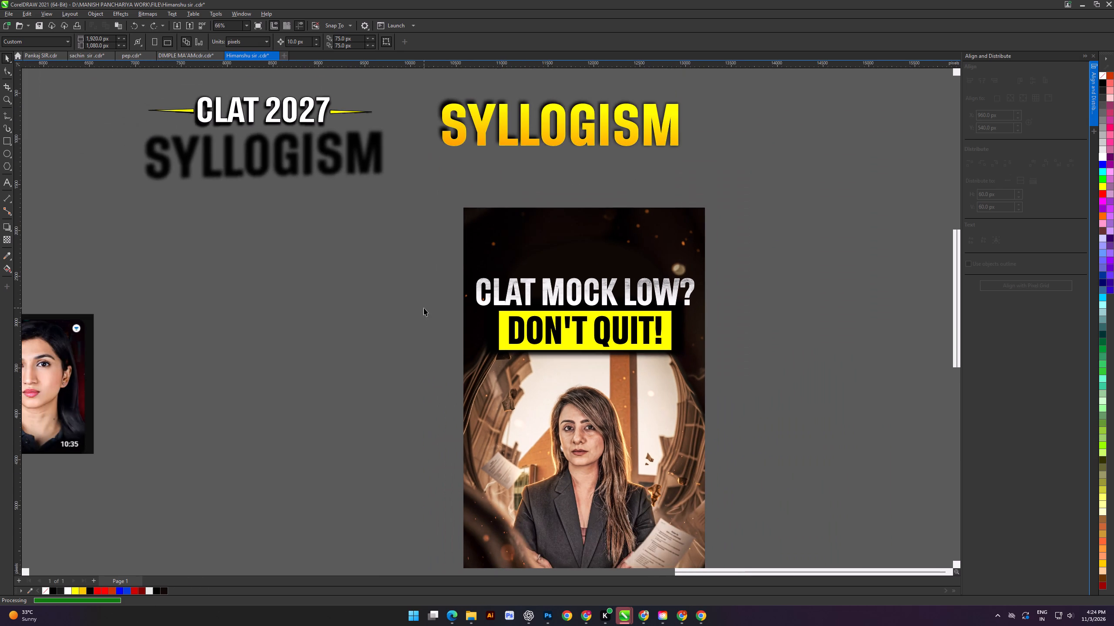
click(424, 308)
alt+scroll(440, 308, down, 1)
Skew the CLAT MOCK LOW? and DON'T QUIT! title slightly, leaning the letters forward and raising the lines' right ends.
click(409, 277)
drag(405, 226, 751, 368)
scroll(592, 263, up, 4)
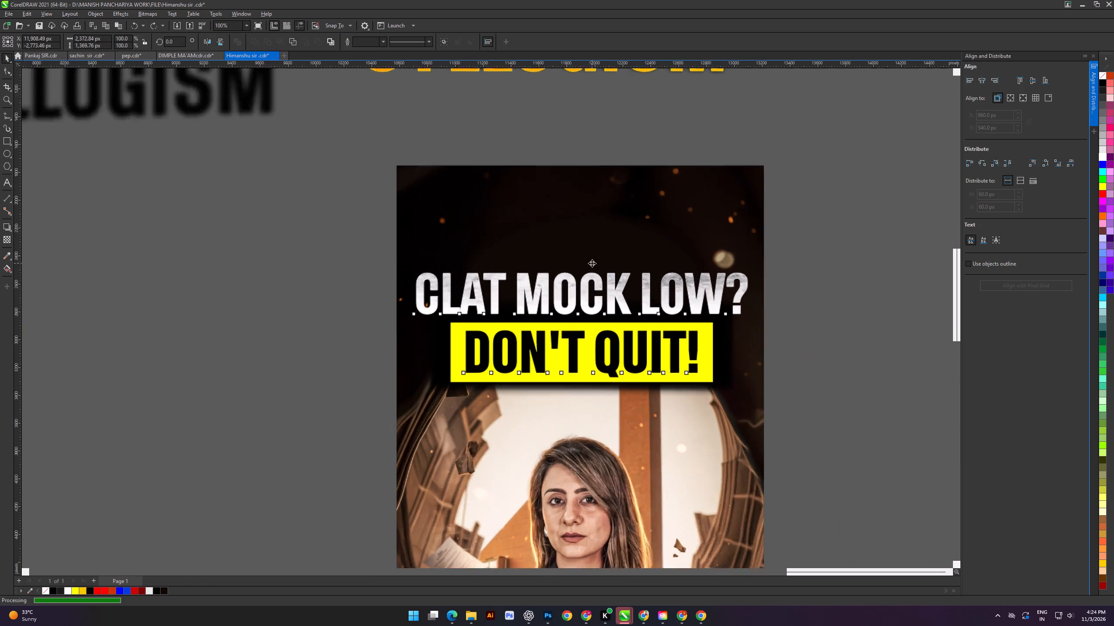
click(586, 283)
click(258, 252)
drag(260, 236, 835, 400)
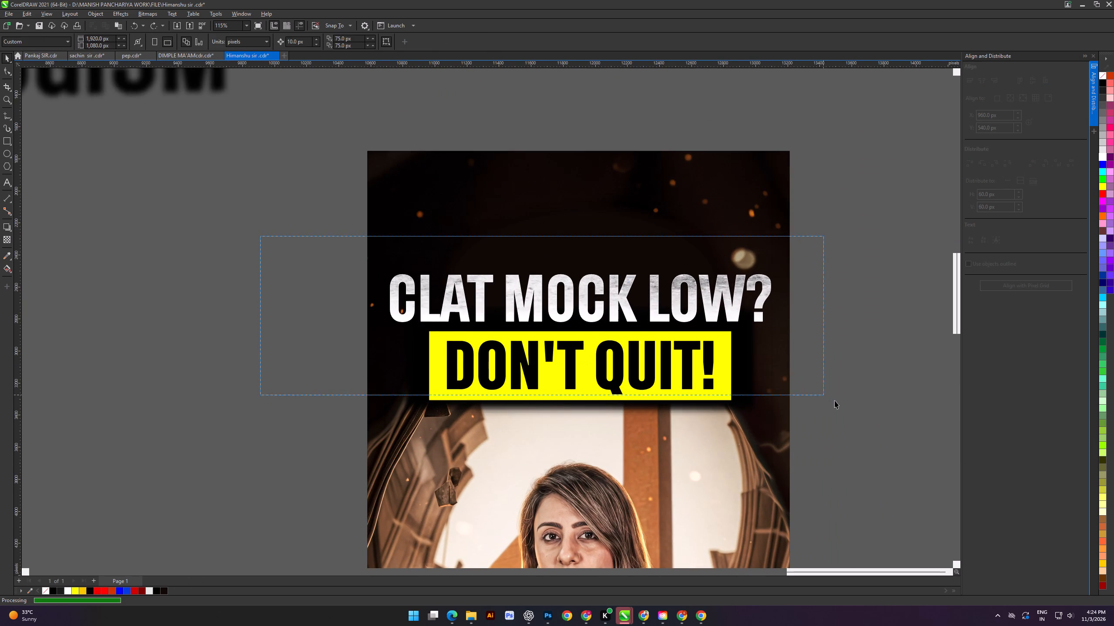
drag(835, 400, 848, 410)
click(579, 295)
drag(581, 270, 583, 270)
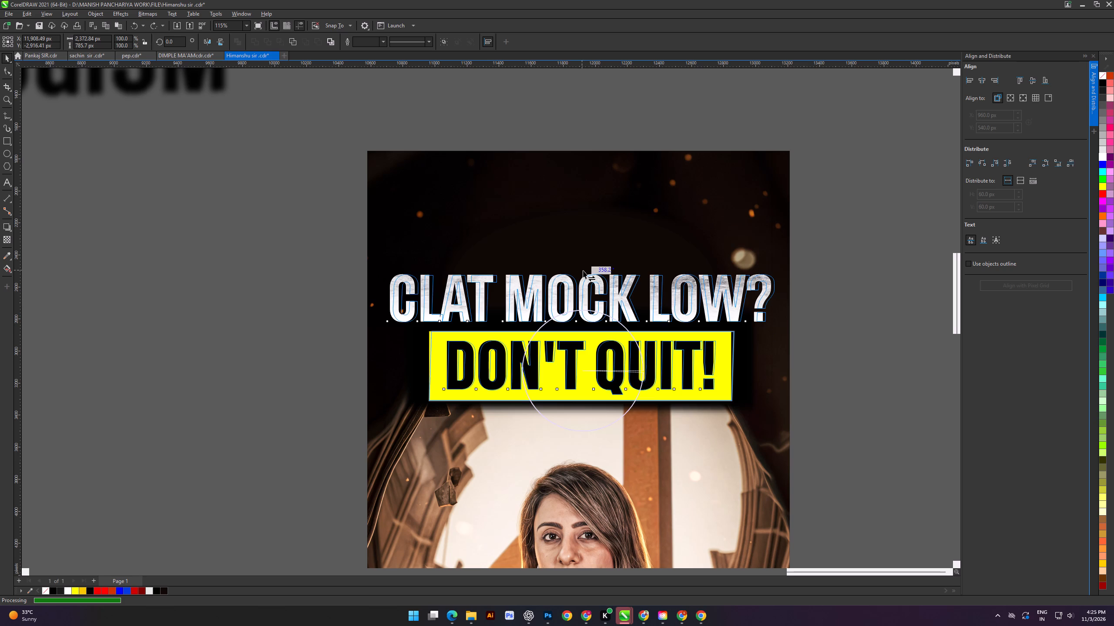
drag(583, 270, 587, 270)
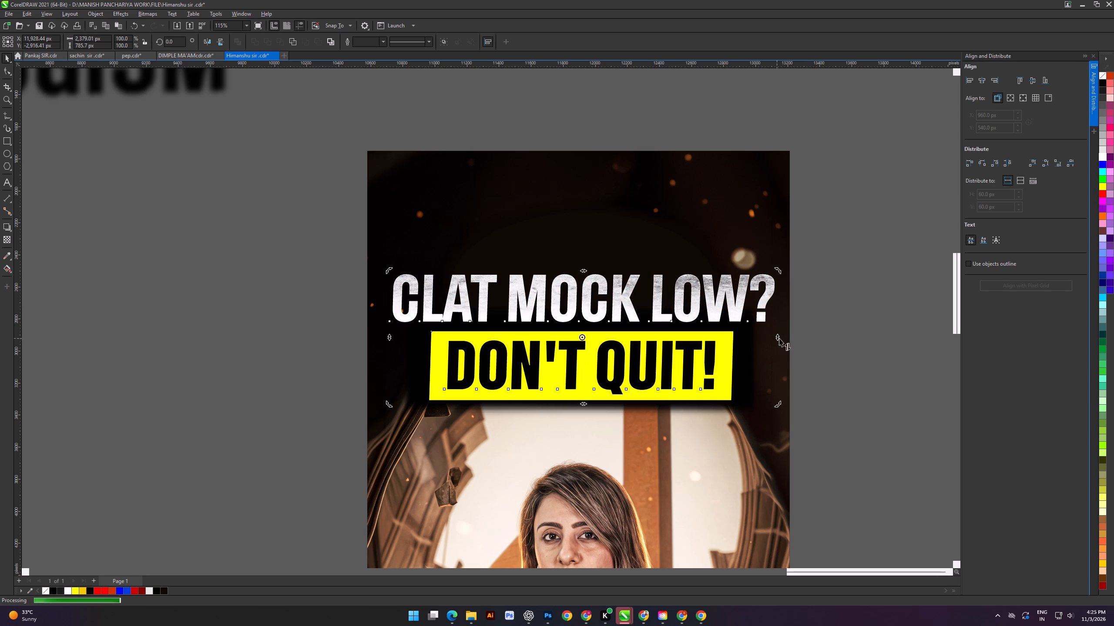
drag(780, 335, 779, 330)
Nudge the slanted title block together with its shadow 40 px down and 10 px left on the cover.
click(843, 296)
drag(845, 232, 276, 451)
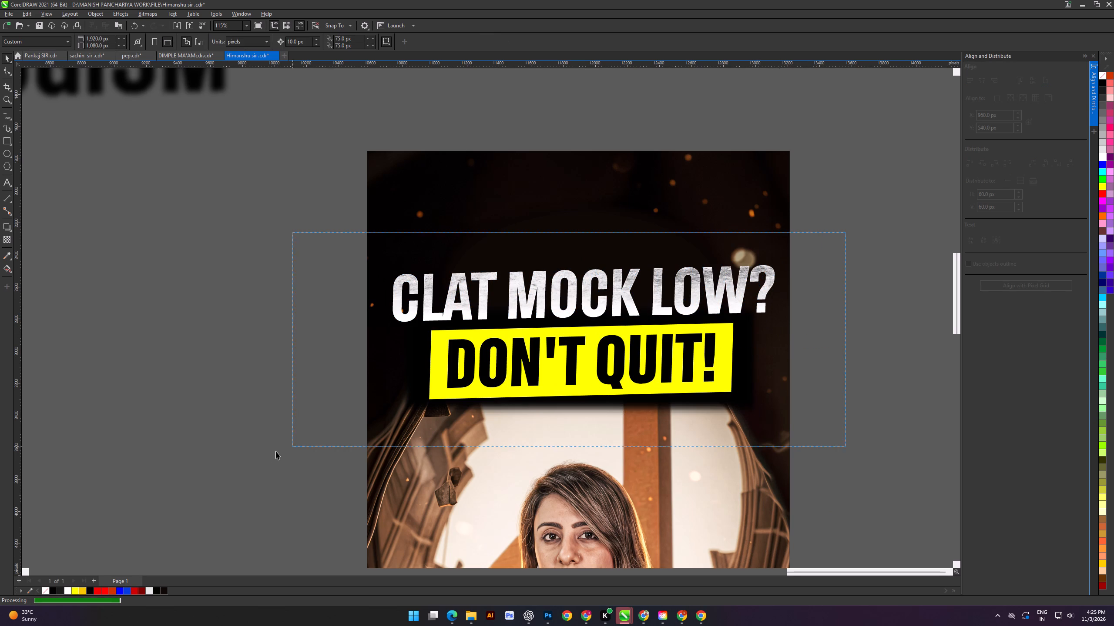
drag(276, 451, 270, 456)
key(Down)
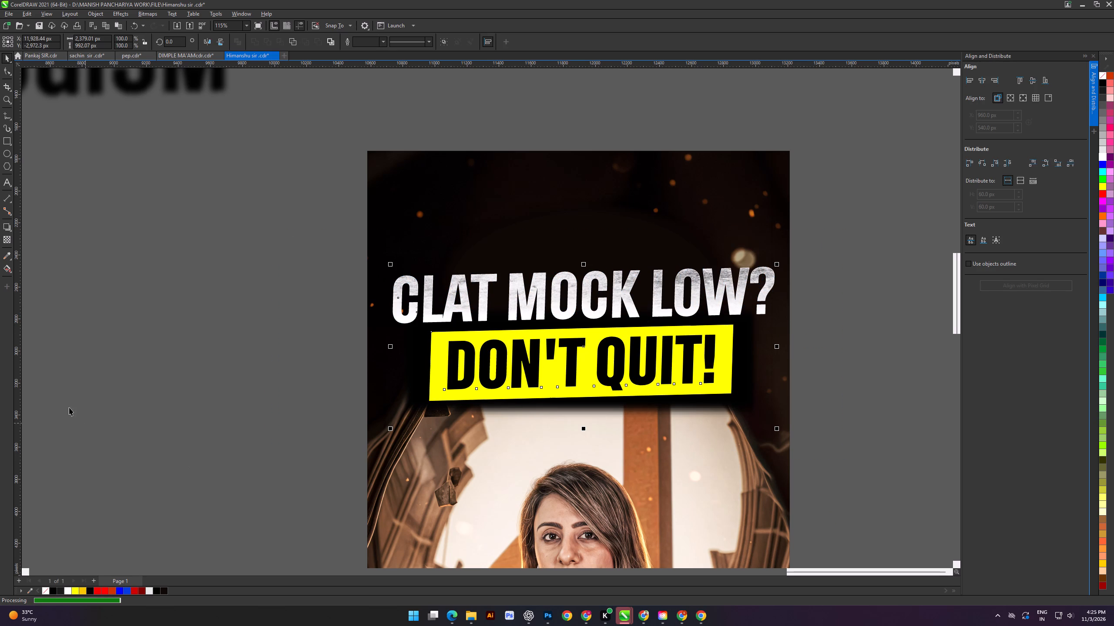
click(142, 341)
scroll(489, 341, down, 4)
shift+scroll(513, 354, up, 6)
scroll(513, 343, down, 4)
shift+scroll(513, 336, up, 4)
click(417, 328)
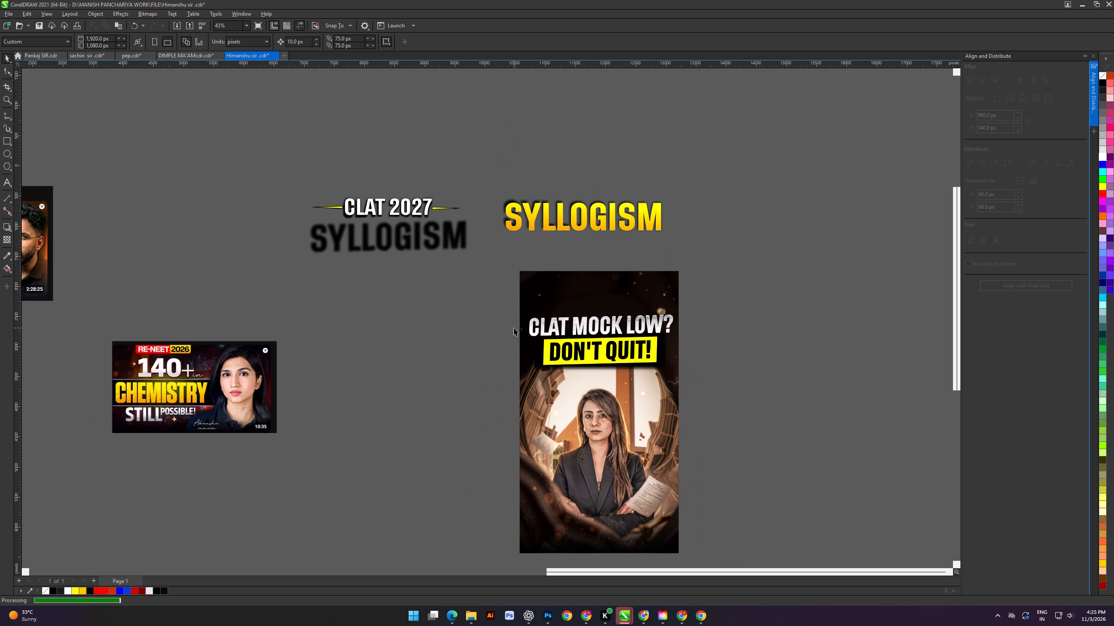
shift+scroll(514, 328, up, 2)
scroll(514, 328, down, 2)
click(450, 283)
drag(449, 273, 737, 361)
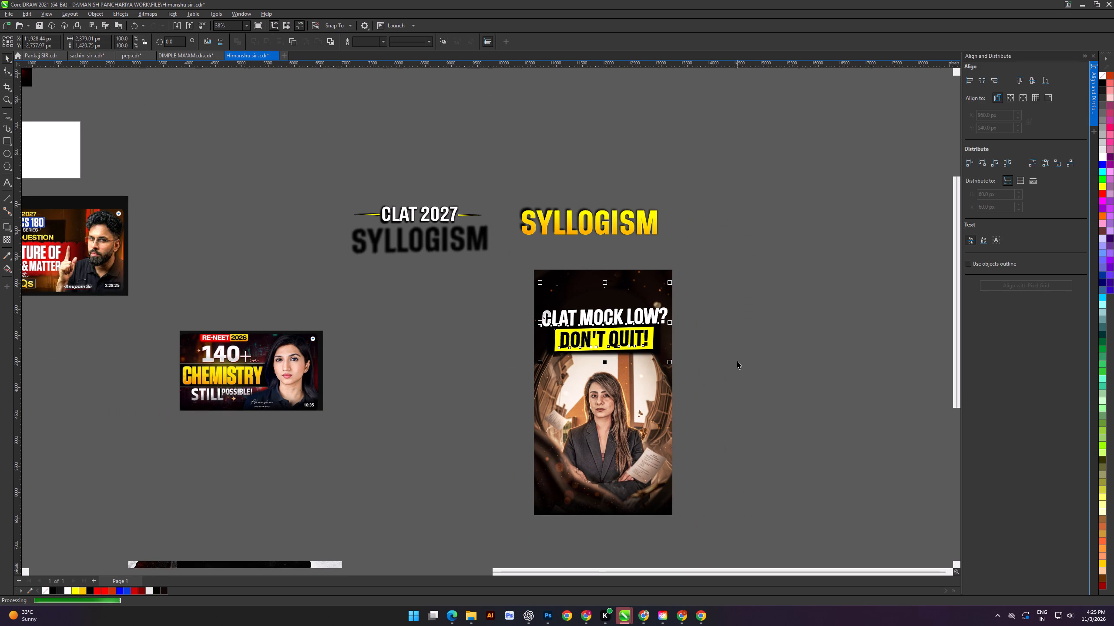
key(Down)
key(Down)
key(Down)
key(Left)
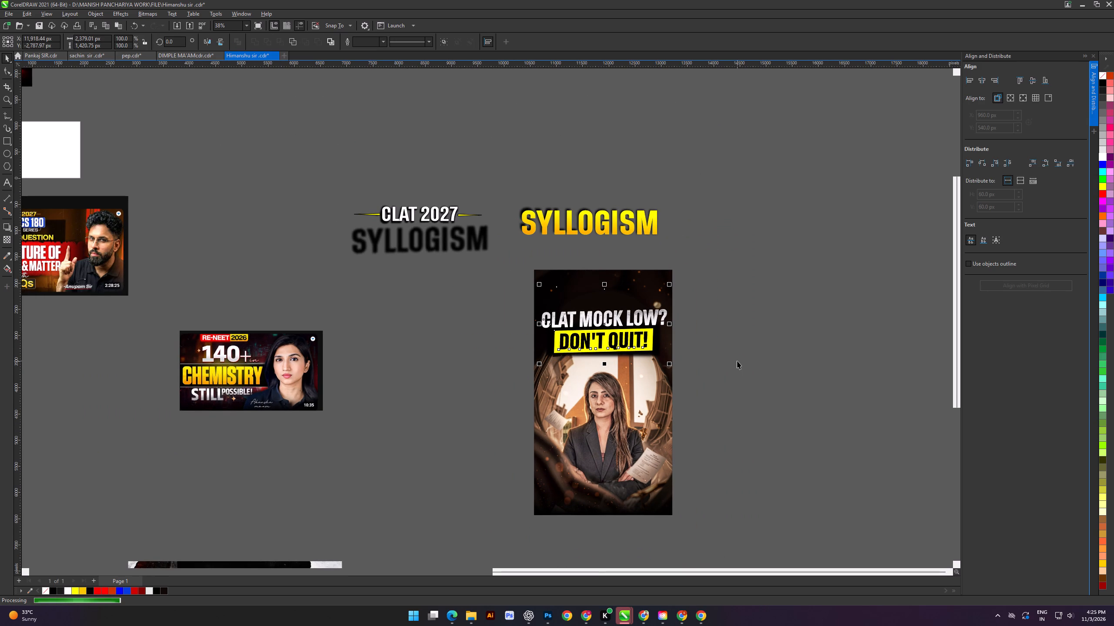
Open the cover's PowerClip, enlarge the woman's background image to about 18.6% scale, and finish editing.
click(454, 356)
alt+scroll(621, 333, down, 2)
click(449, 360)
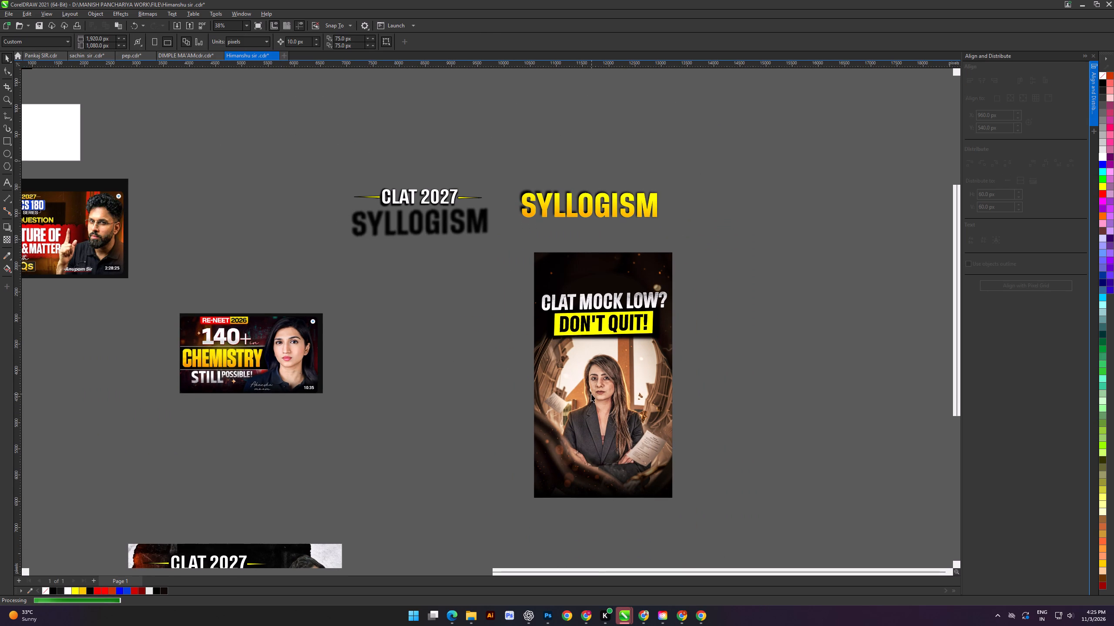
alt+scroll(581, 371, down, 1)
click(492, 360)
scroll(637, 370, up, 1)
triple_click(617, 384)
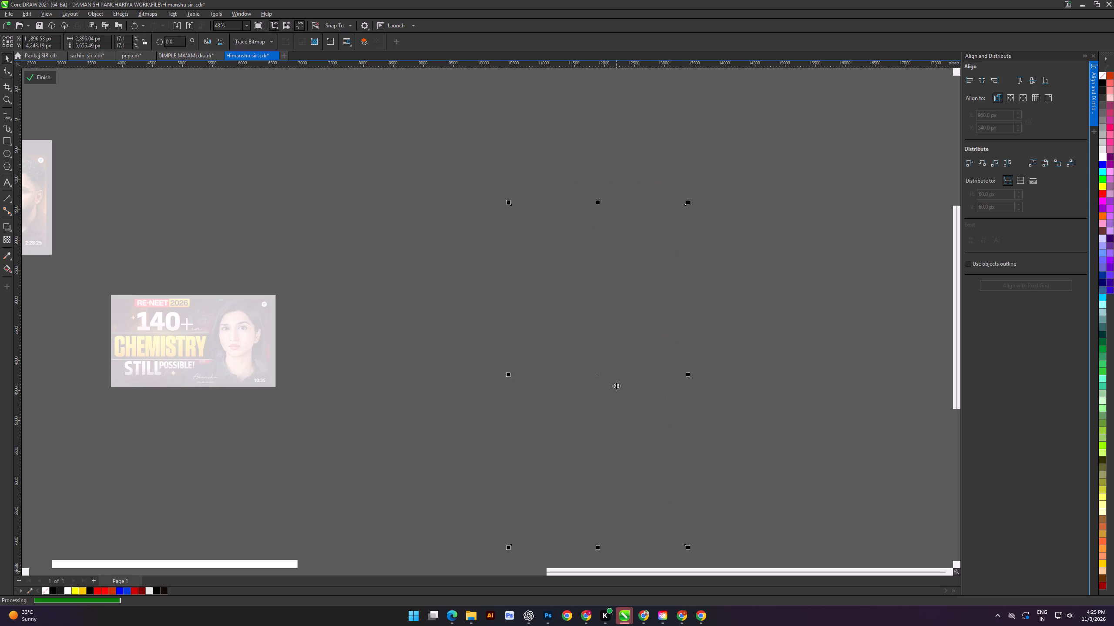
scroll(627, 396, down, 3)
shift+drag(681, 521, 689, 534)
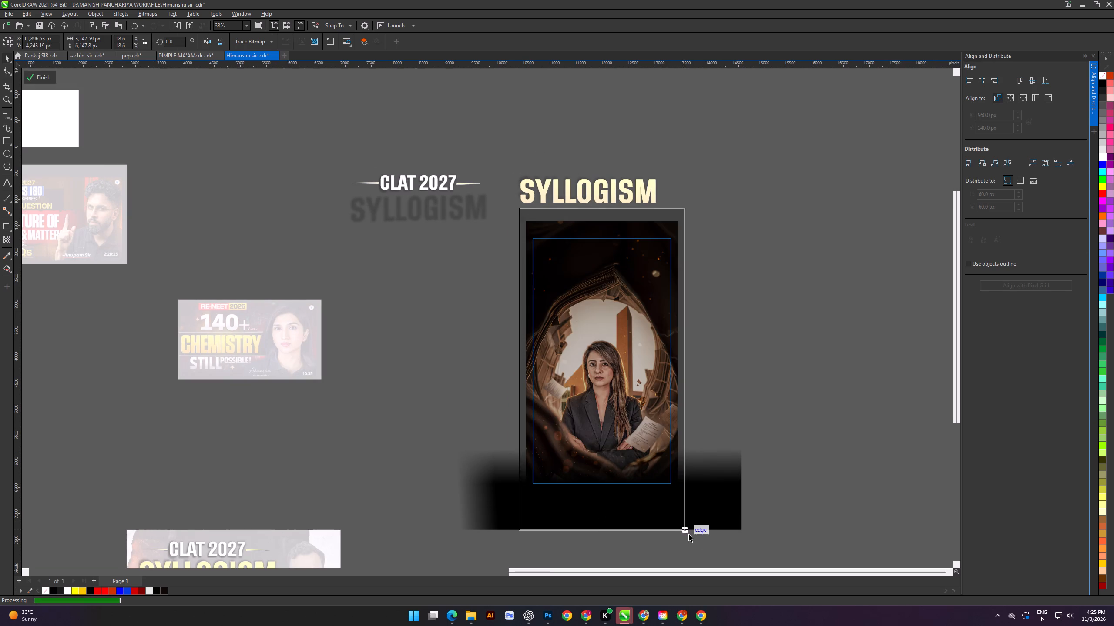
click(53, 75)
click(239, 165)
alt+scroll(570, 282, up, 2)
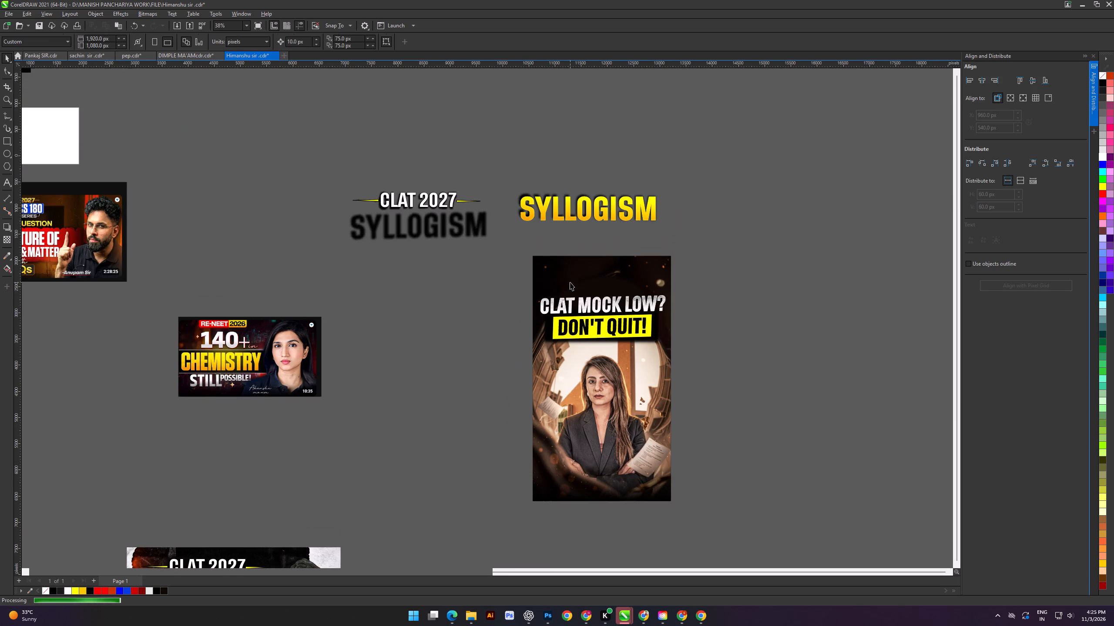
Place the CLAT MOCK LOW? and DON'T QUIT! title objects inside the cover's PowerClip frame.
click(497, 292)
scroll(591, 331, up, 2)
alt+scroll(495, 342, down, 2)
click(453, 346)
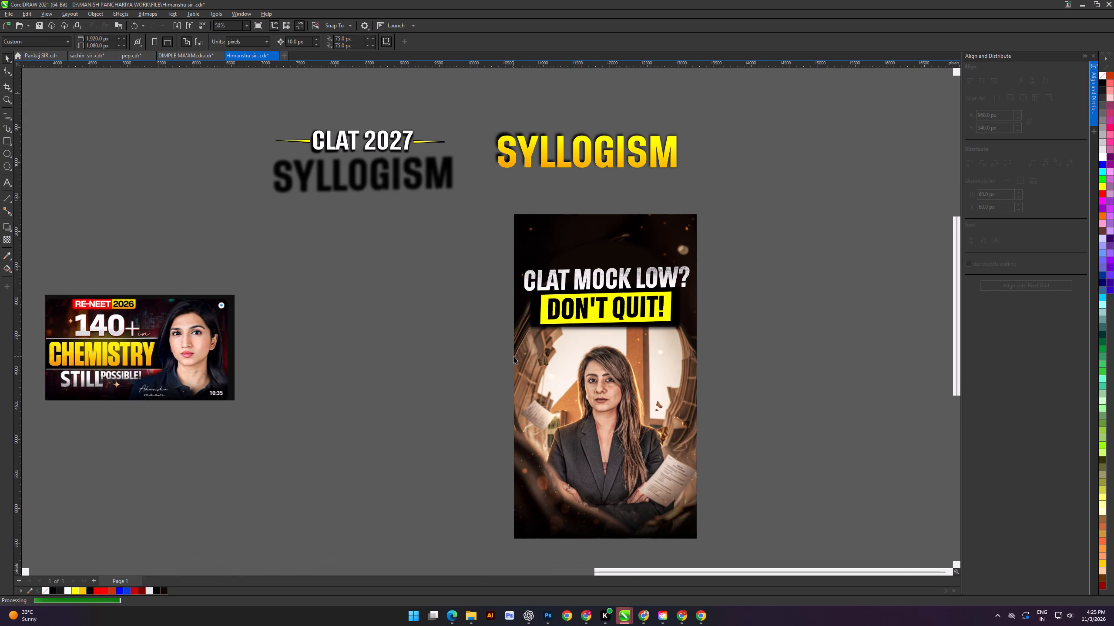
alt+scroll(513, 356, down, 1)
drag(423, 230, 807, 383)
key(d)
click(628, 370)
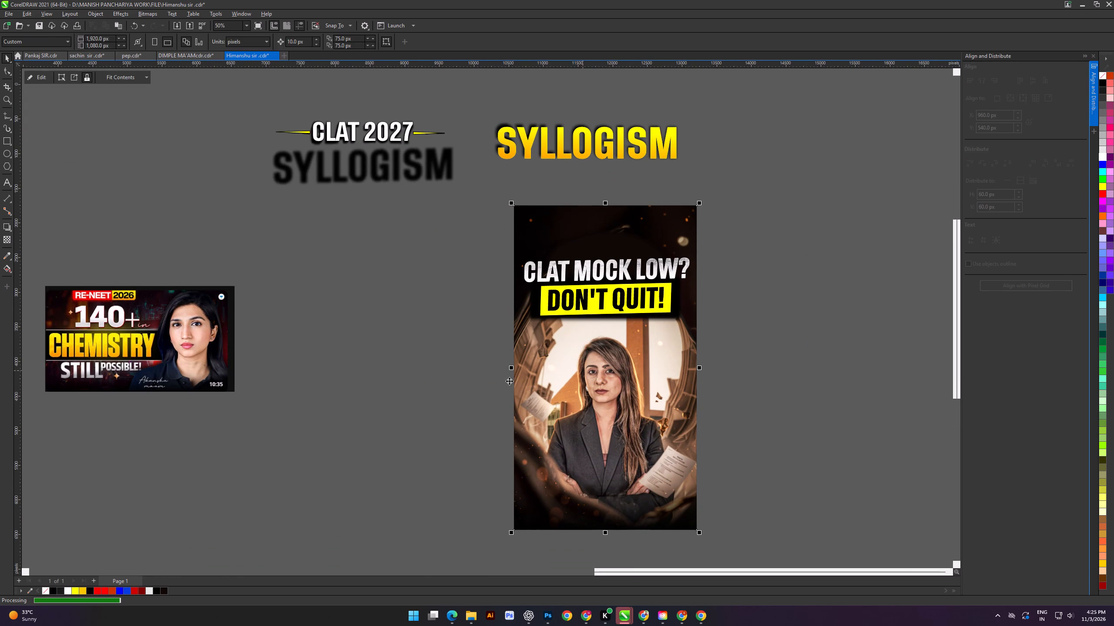
click(455, 383)
scroll(538, 379, down, 4)
click(511, 345)
scroll(550, 334, up, 2)
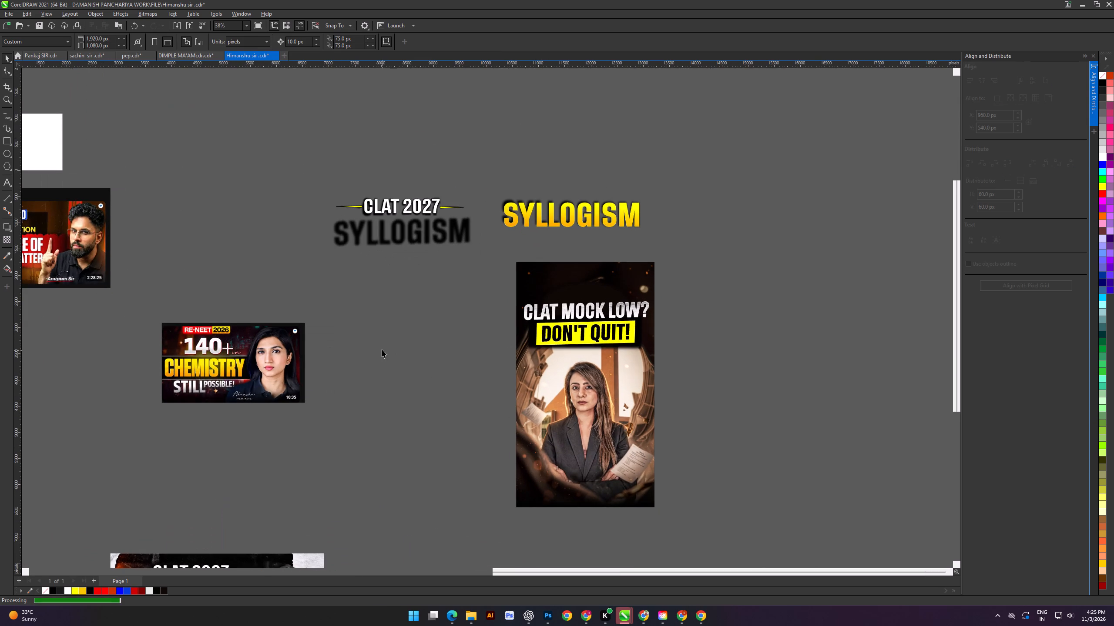
Import the TUTORIAL REEL.png logo from the All Size Logos_1 folder and place it about 1602 px wide beside the cover.
key(ctrl+i)
click(419, 428)
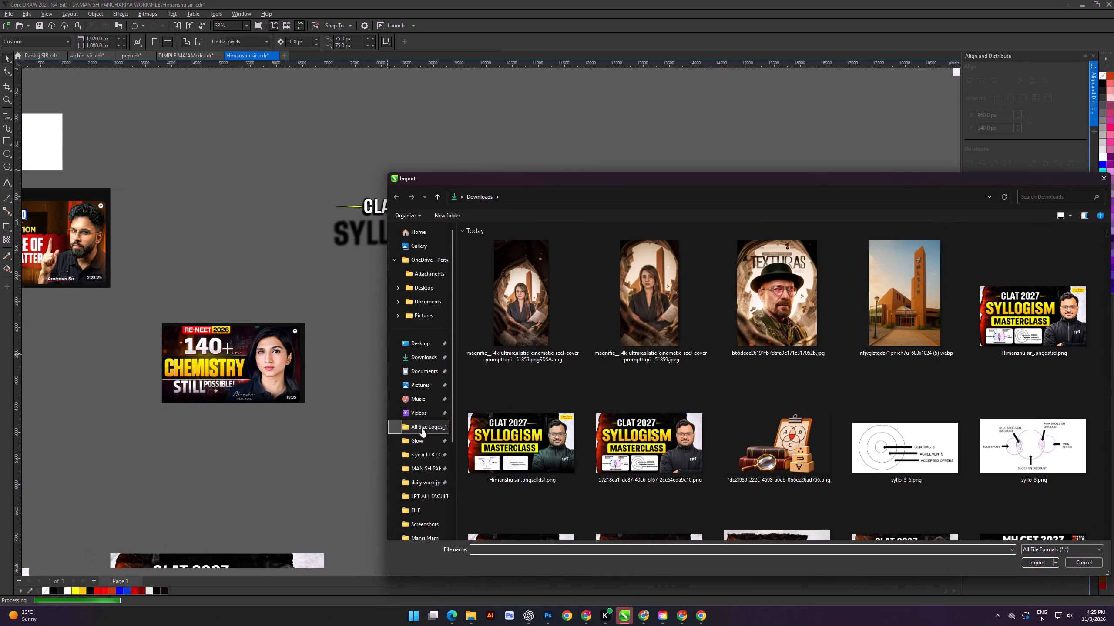
scroll(619, 378, down, 12)
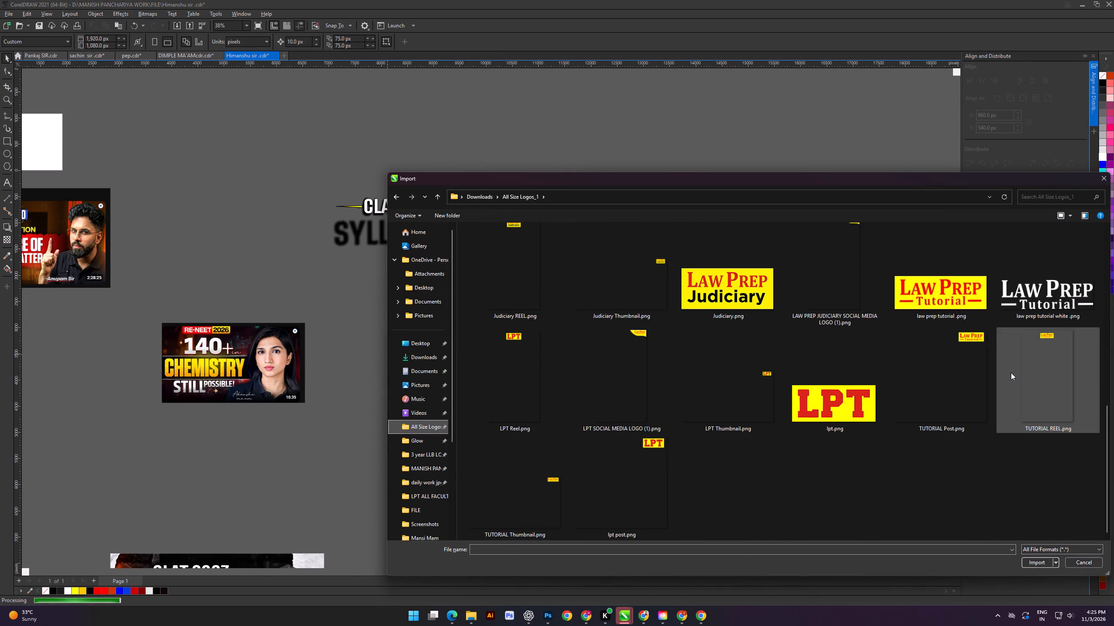
double_click(1012, 372)
drag(739, 253, 823, 426)
Place the logo overlay inside the cover's PowerClip, enlarge it to sit centred above the title, and finish editing.
key(f)
key(d)
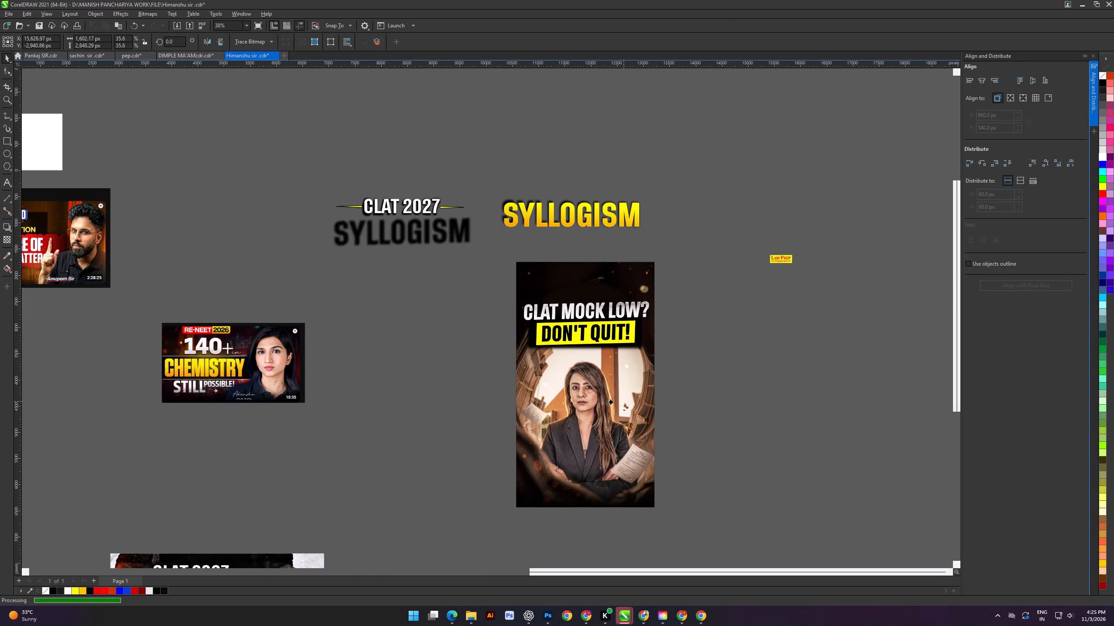
triple_click(595, 402)
click(601, 410)
click(763, 396)
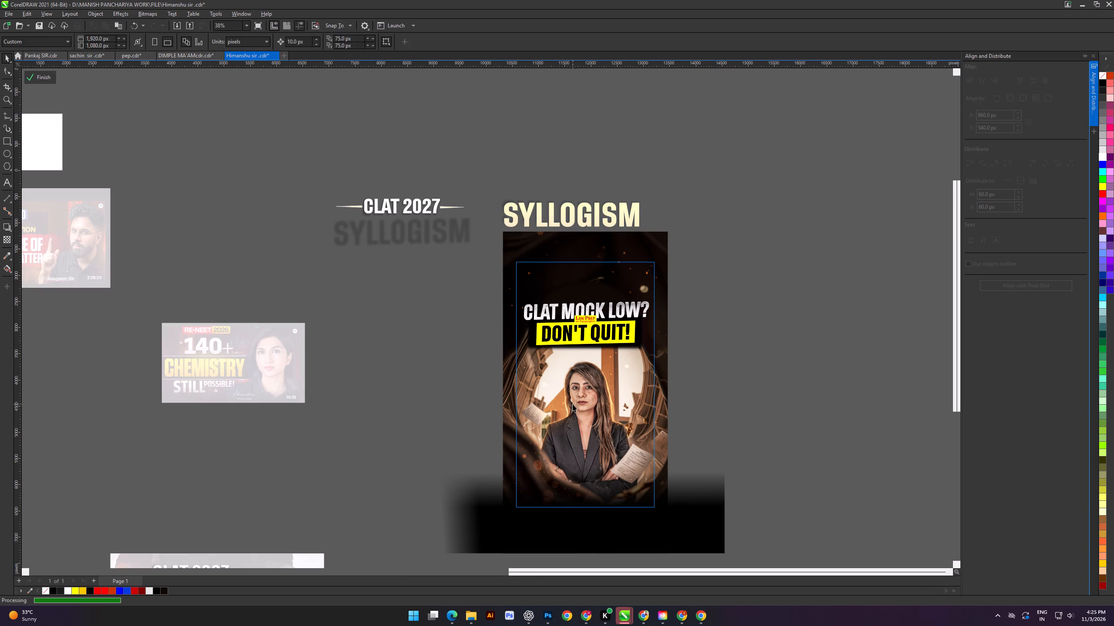
click(573, 404)
shift+drag(631, 463, 658, 525)
click(48, 76)
click(224, 165)
click(410, 361)
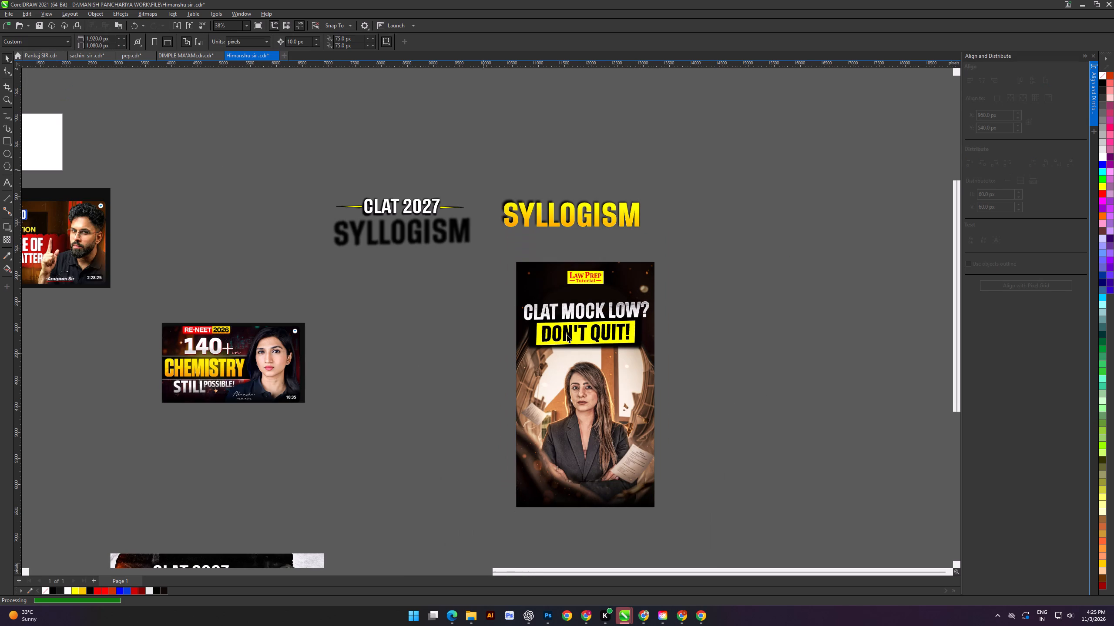
click(476, 290)
scroll(568, 314, up, 6)
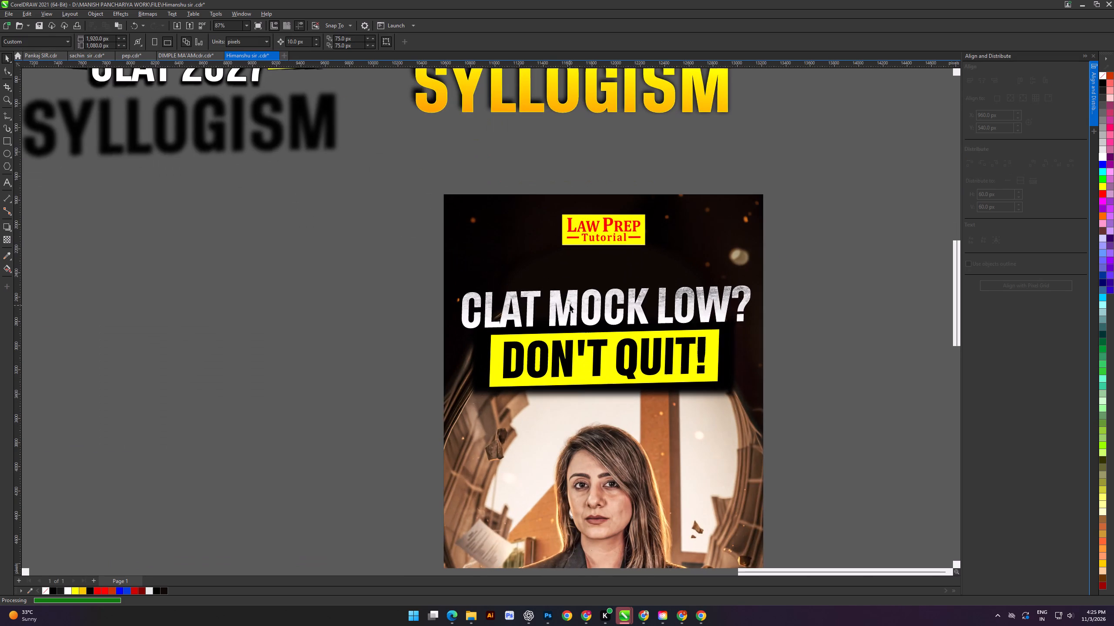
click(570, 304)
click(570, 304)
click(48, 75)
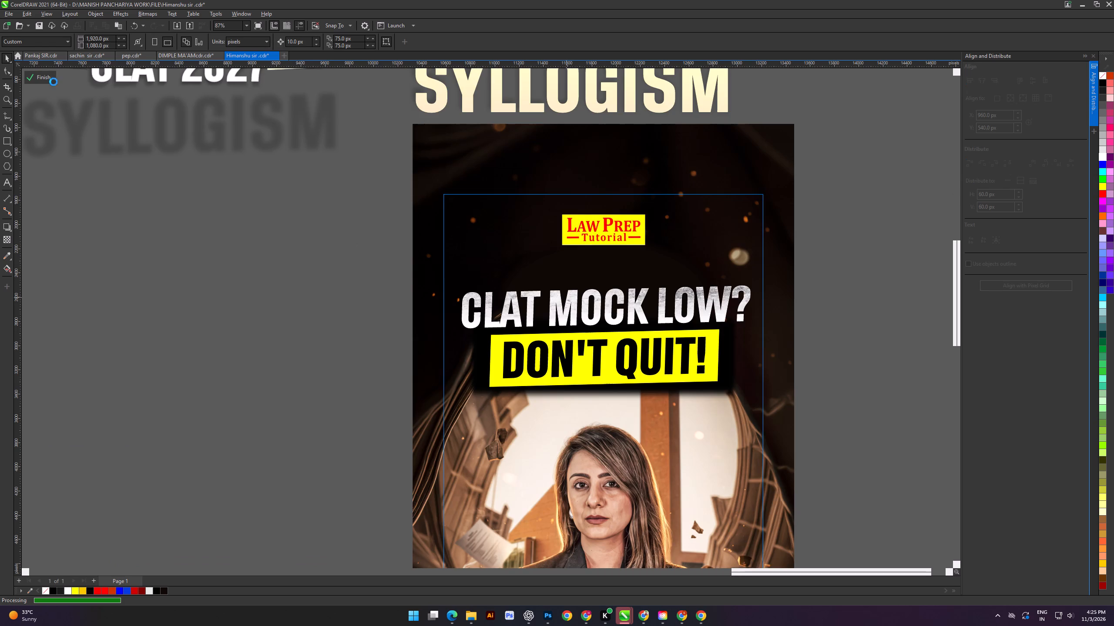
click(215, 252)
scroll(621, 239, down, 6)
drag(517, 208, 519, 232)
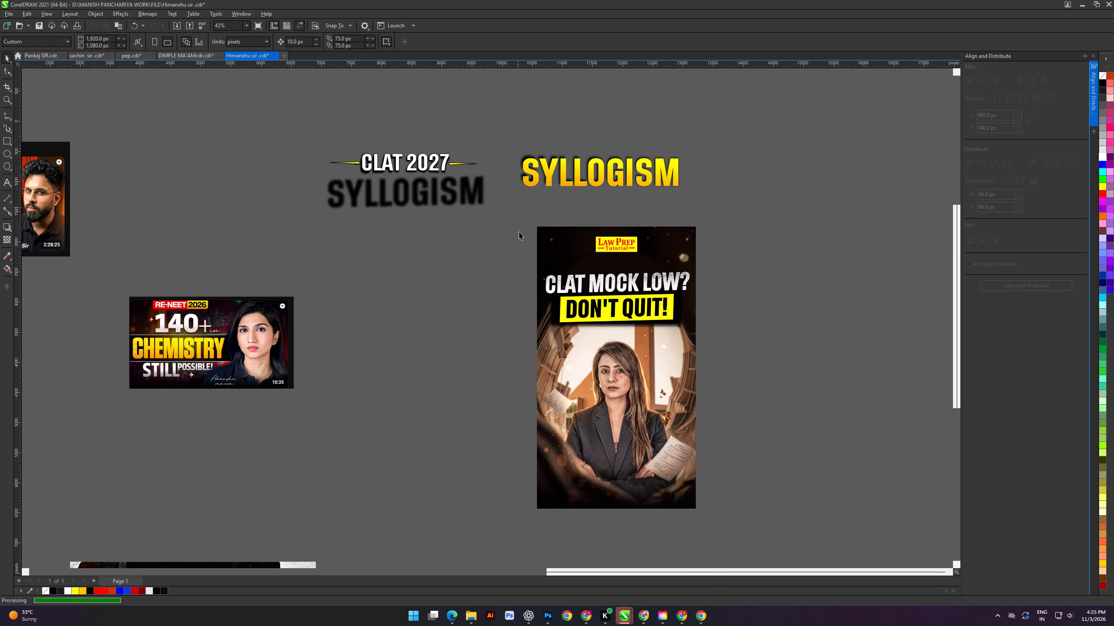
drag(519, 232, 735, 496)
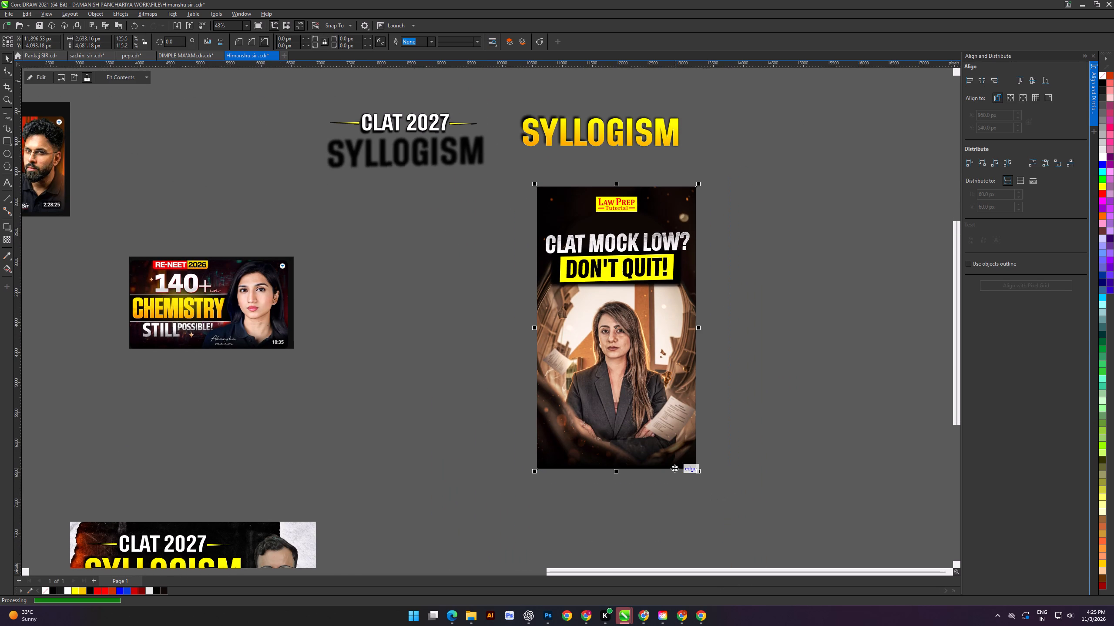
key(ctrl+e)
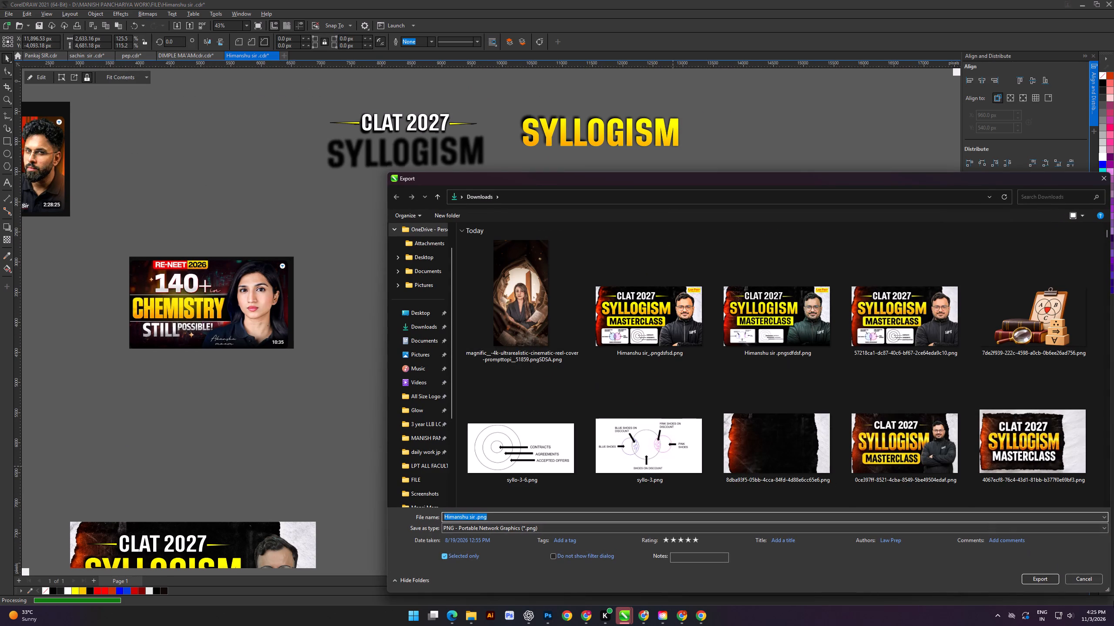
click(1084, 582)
Reopen the cover's PowerClip and bring the DON'T QUIT! text, its yellow box and blurred shadow to the front.
drag(527, 345, 523, 339)
scroll(620, 271, up, 5)
scroll(621, 270, down, 1)
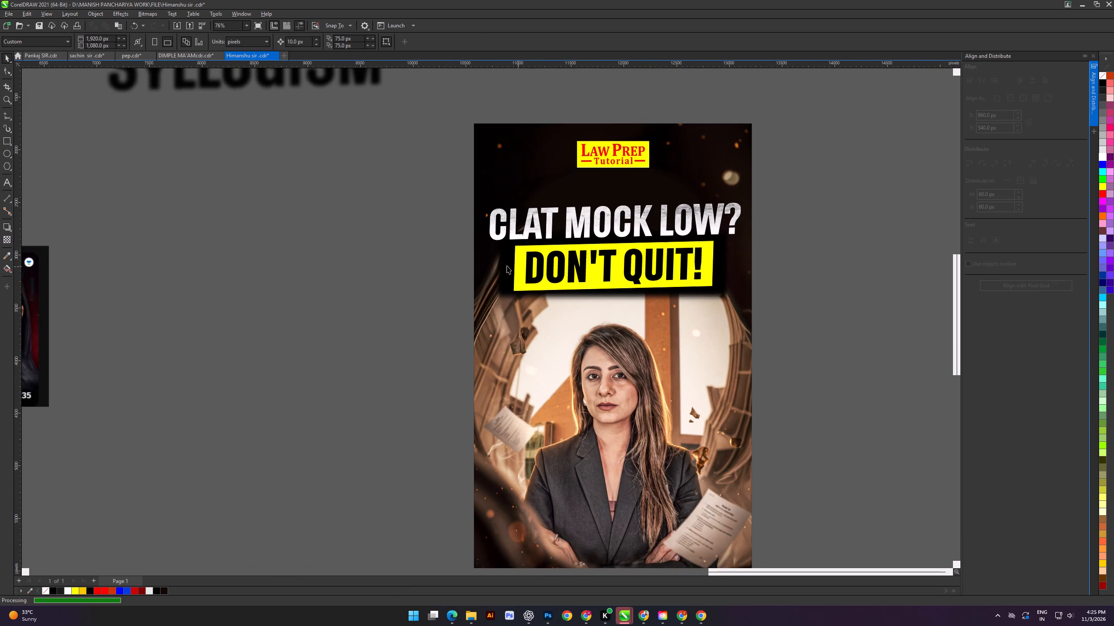
double_click(503, 265)
click(503, 265)
click(507, 267)
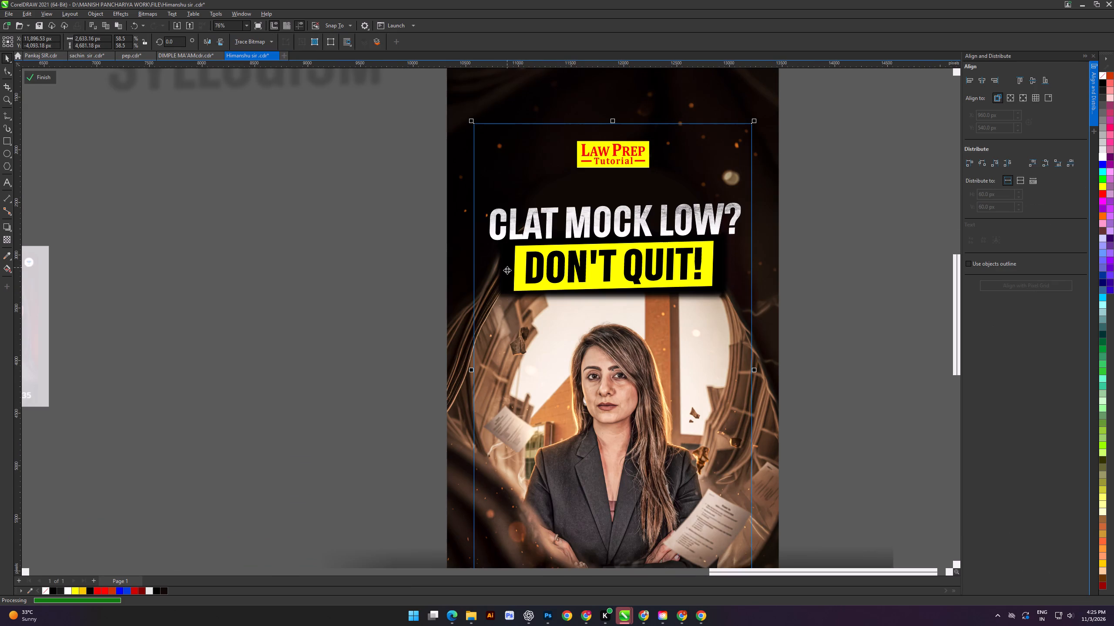
click(507, 278)
click(427, 264)
drag(402, 237, 742, 297)
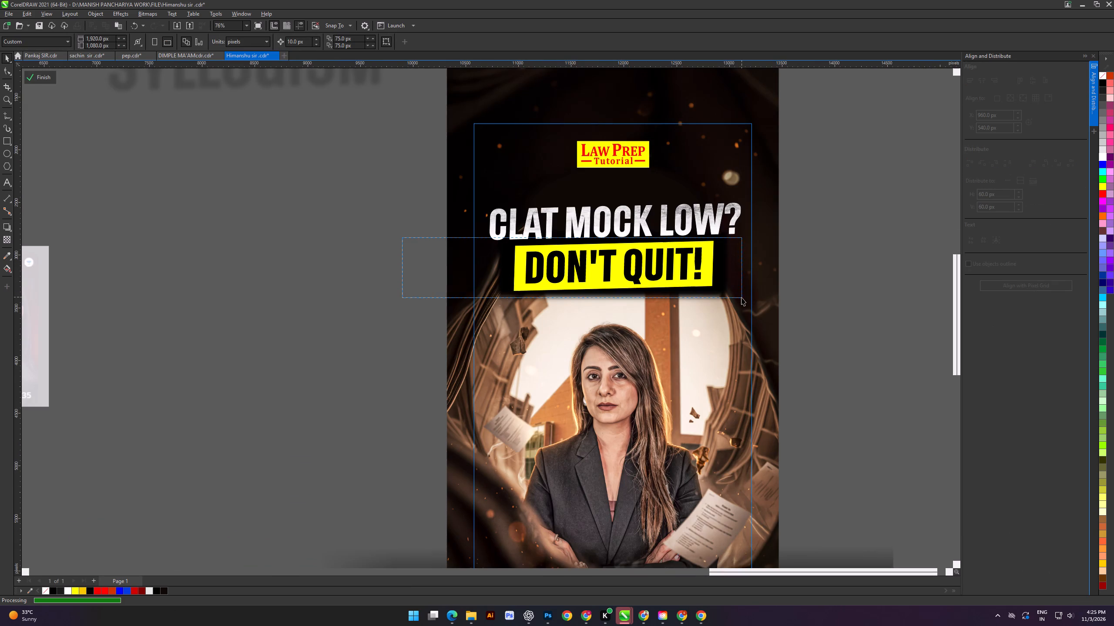
drag(742, 297, 704, 290)
drag(385, 222, 774, 350)
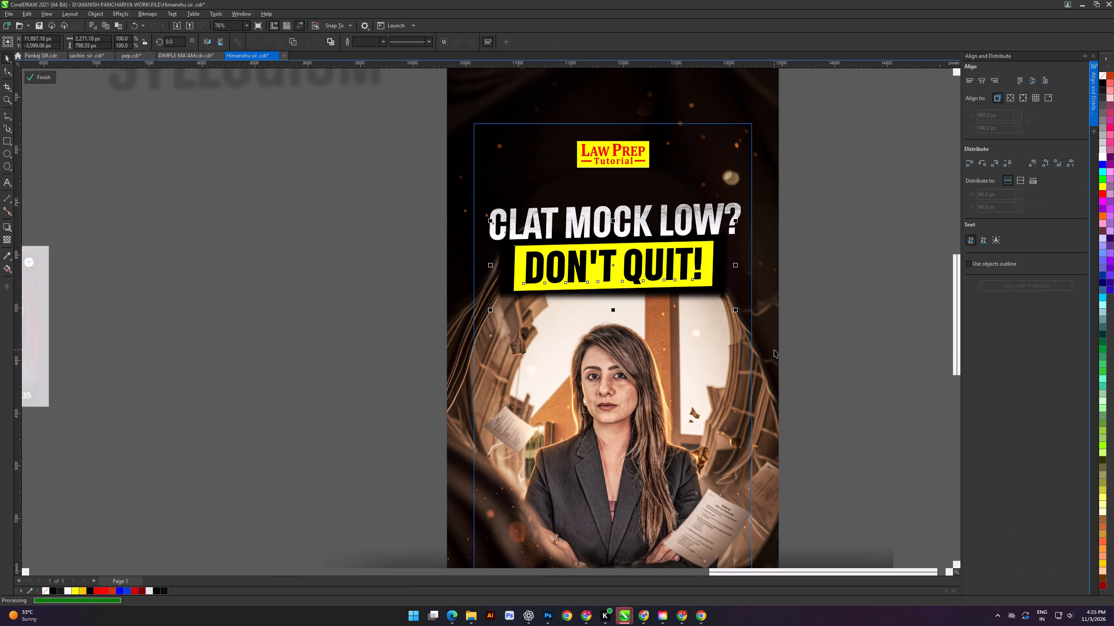
key(shift+Page_Up)
key(shift+Page_Up)
Move the blurred black shadow from behind the DON'T QUIT! box to the empty area beside the cover.
click(352, 246)
drag(504, 239, 259, 335)
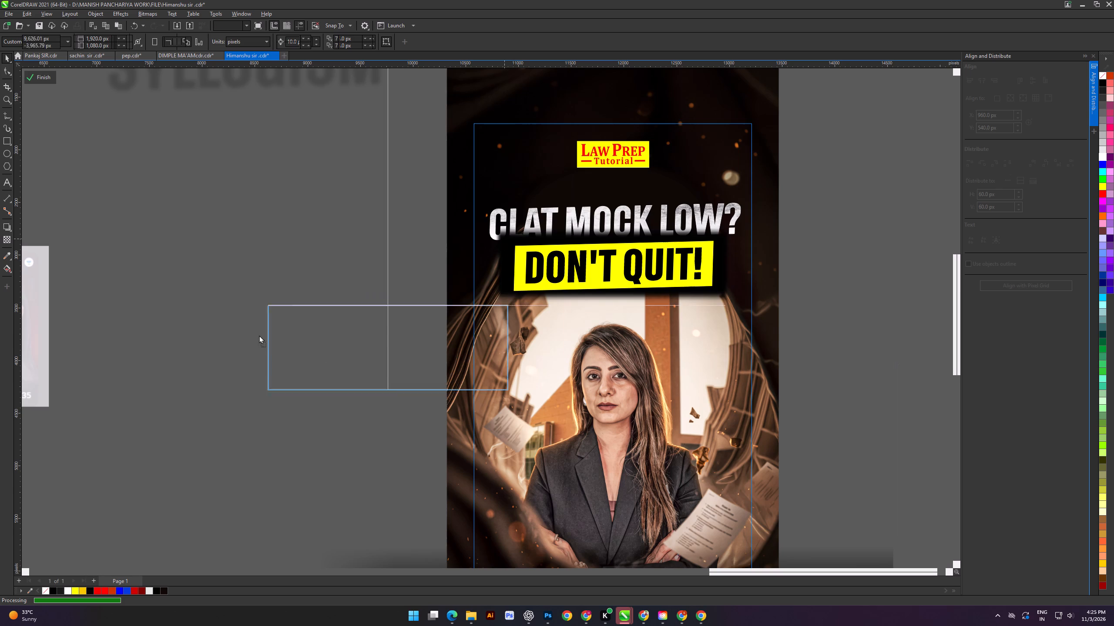
drag(259, 335, 207, 372)
click(305, 276)
Break the drop shadow apart from the yellow DON'T QUIT! box.
scroll(569, 276, up, 2)
click(497, 264)
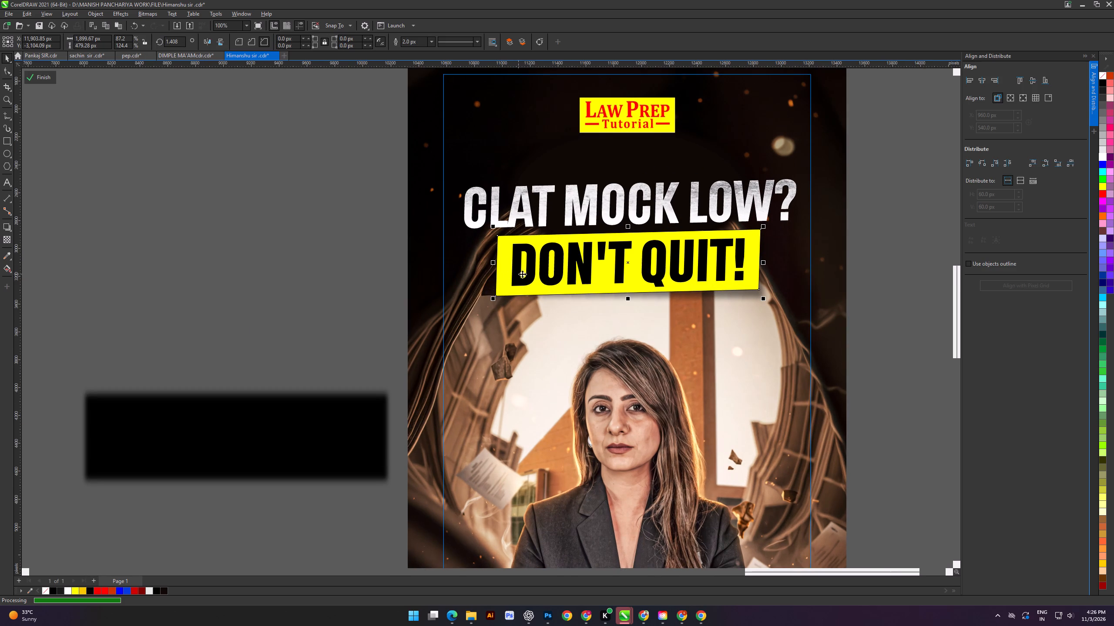
click(4, 226)
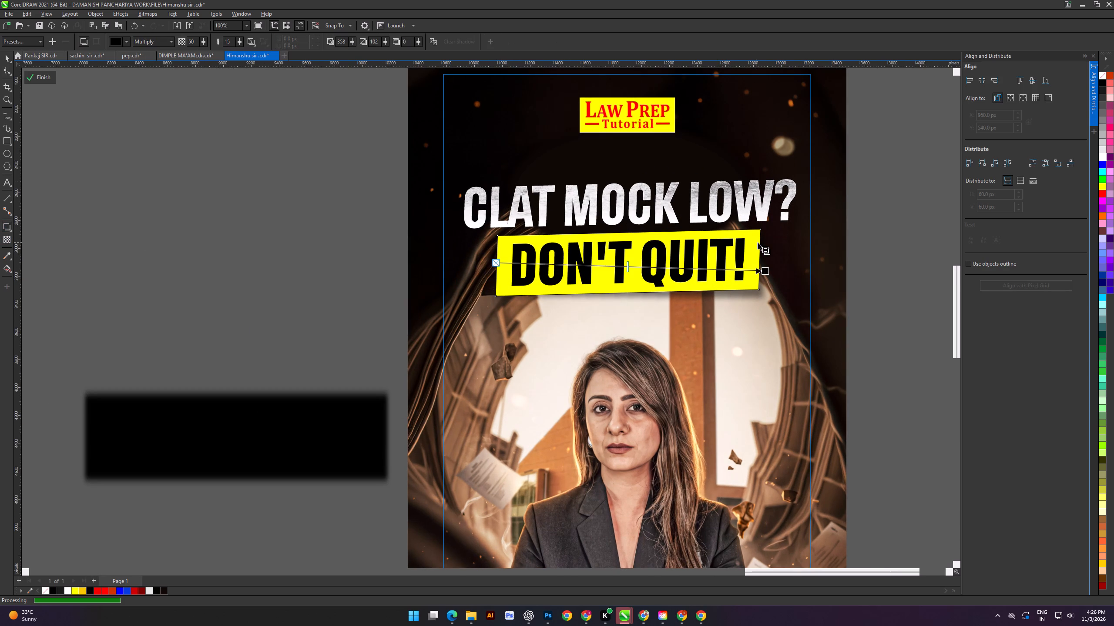
click(758, 242)
click(761, 254)
click(766, 255)
right_click(766, 255)
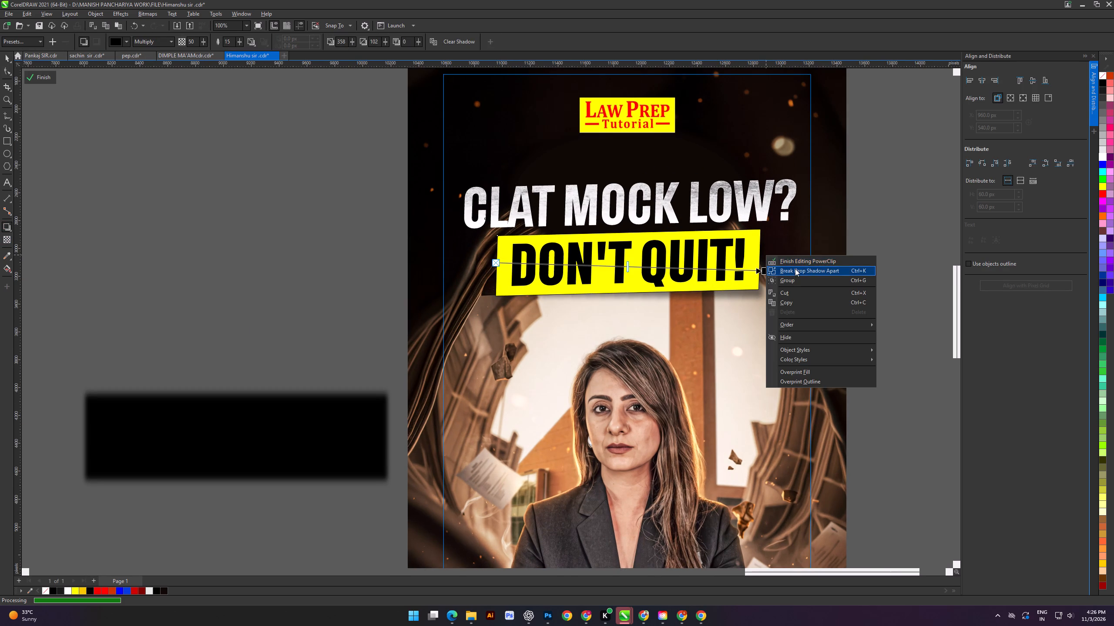
click(795, 269)
Add another drop shadow to the yellow DON'T QUIT! box, cast from its right edge past its left edge.
click(888, 229)
click(756, 234)
drag(760, 238, 489, 267)
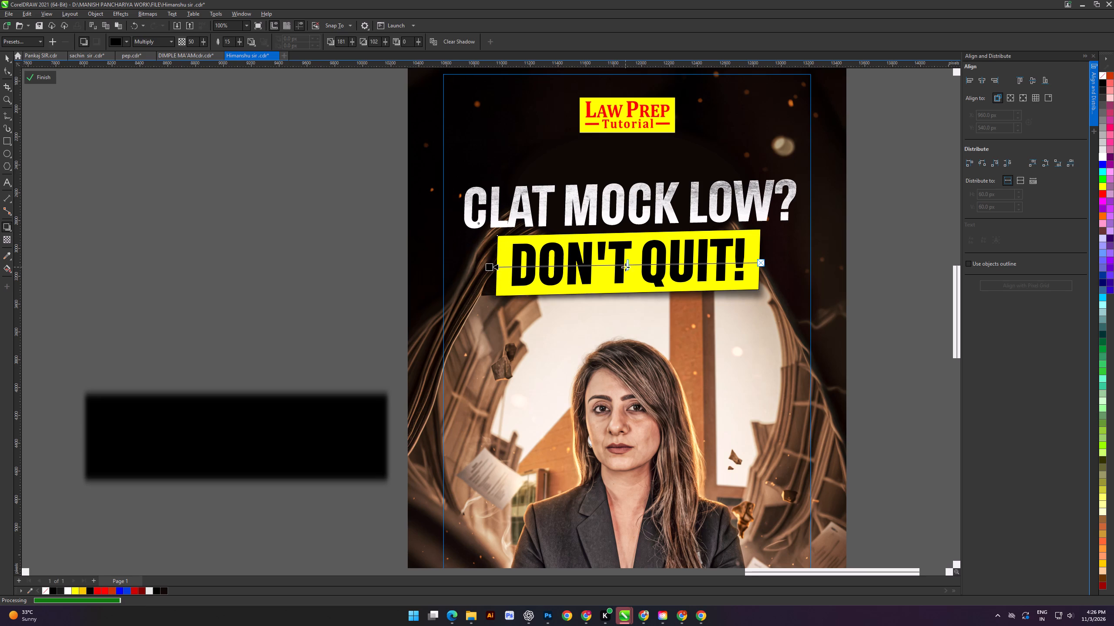
Raise the opacity of the yellow DON'T QUIT! box's drop shadow to 58 and finish editing the PowerClip.
drag(625, 267, 505, 283)
drag(505, 267, 607, 281)
click(39, 75)
click(252, 209)
Reopen the cover's PowerClip, move the loose blurred black shadow over the title and stretch it to about 4,039 px wide.
scroll(548, 287, down, 7)
drag(397, 283, 405, 283)
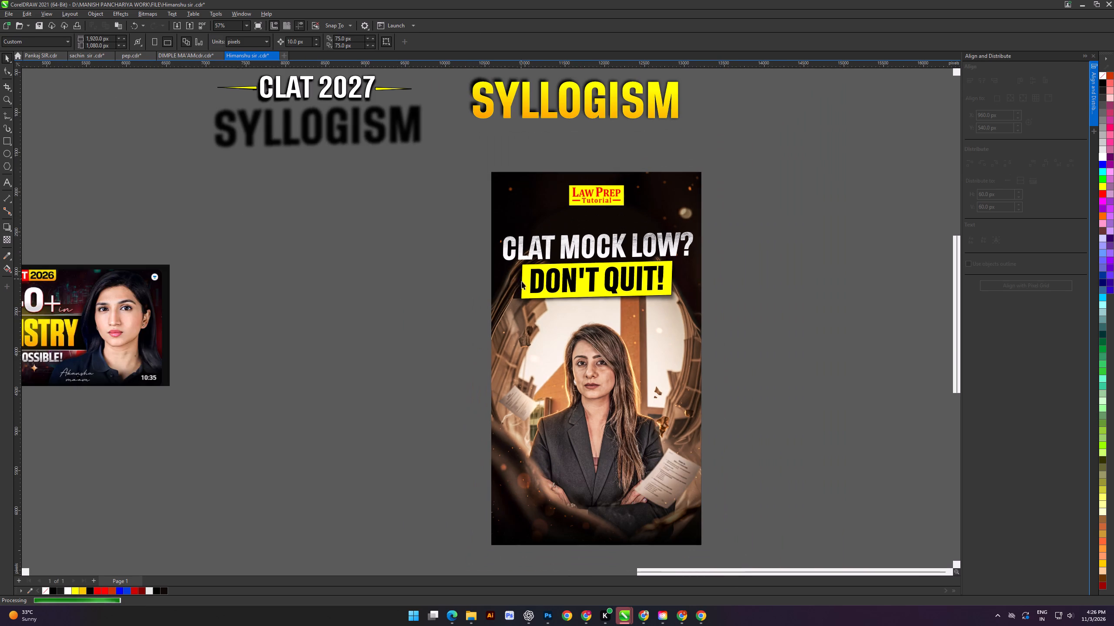
double_click(504, 298)
drag(399, 382, 537, 274)
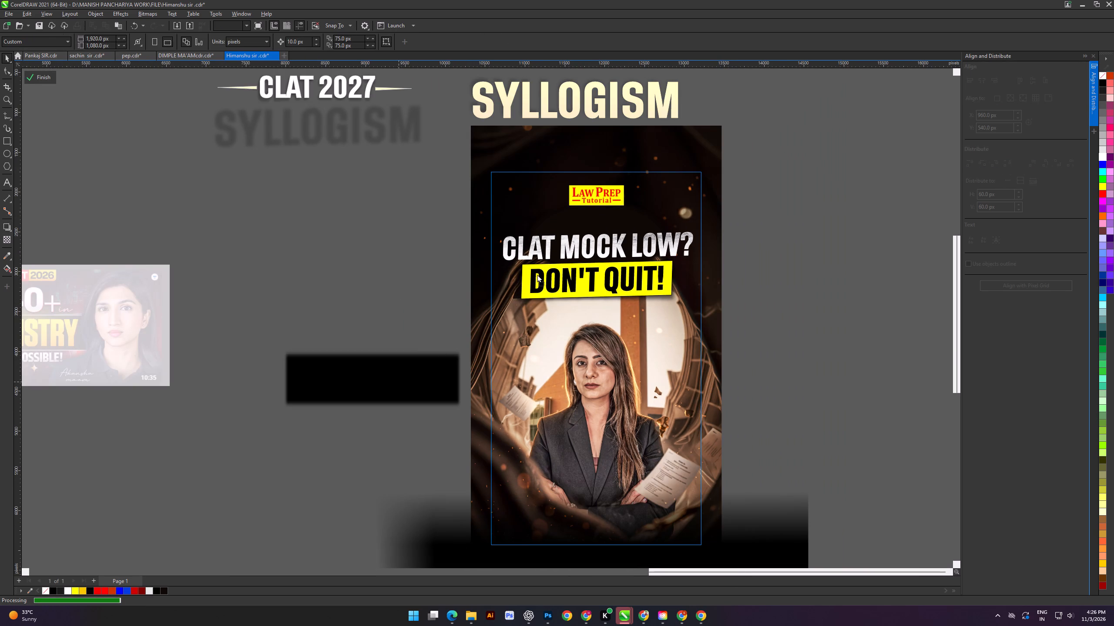
drag(537, 274, 550, 262)
shift+drag(618, 263, 678, 263)
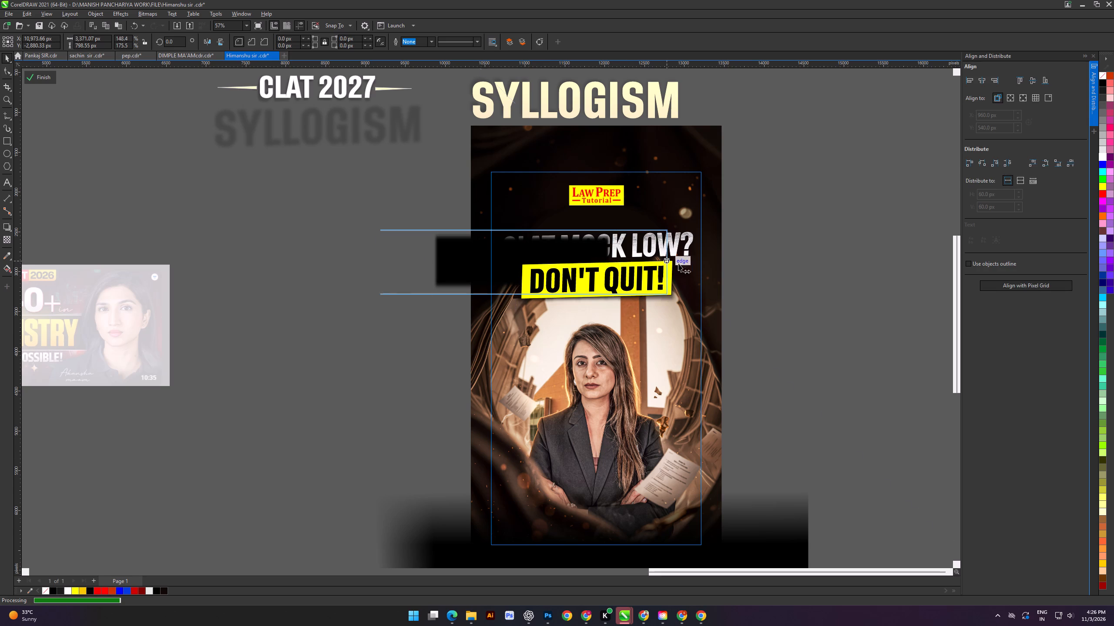
shift+drag(678, 263, 692, 265)
drag(432, 251, 475, 250)
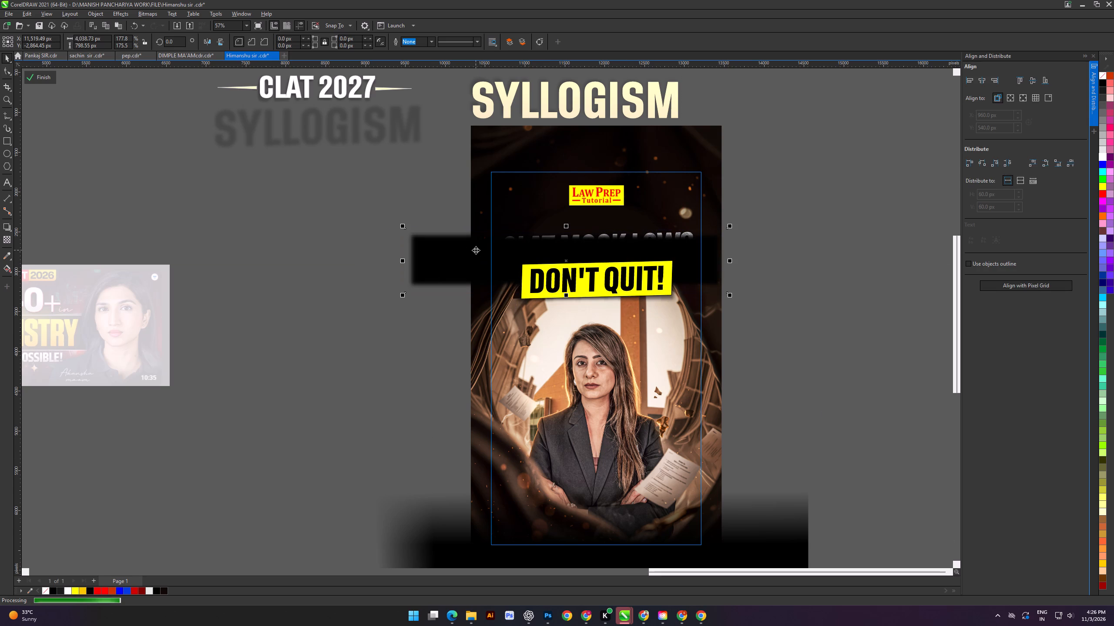
Send the blurred black shadow backward, behind the CLAT MOCK LOW? text.
key(ctrl+Page_Down)
key(ctrl+Page_Down)
key(ctrl+Page_Down)
key(ctrl+Page_Down)
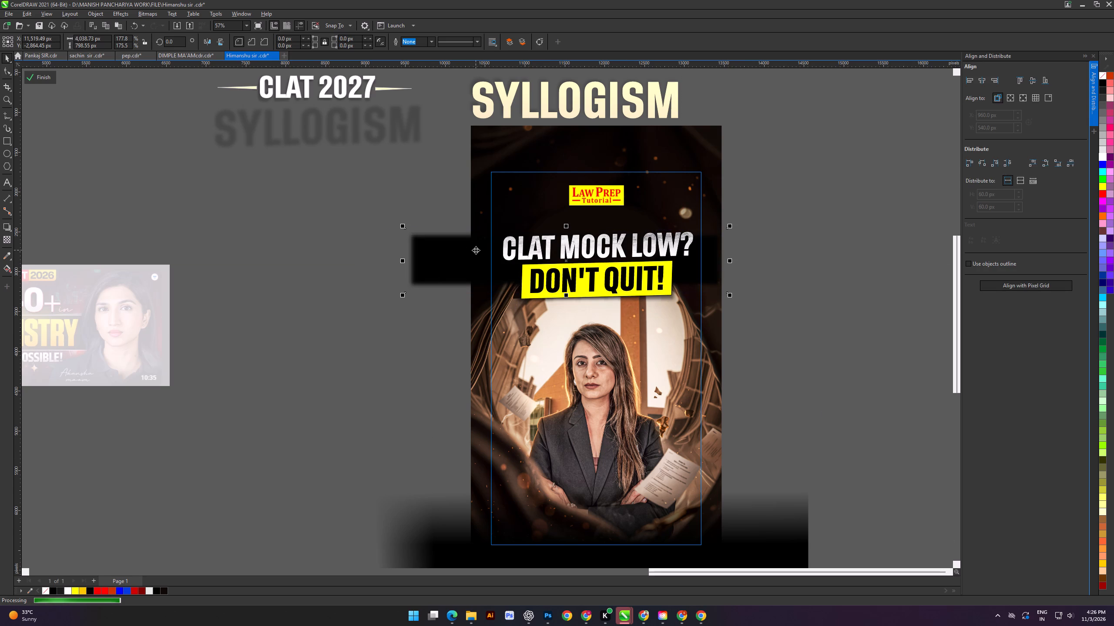
Skew the blurred black shadow slightly upward to follow the title's slant.
scroll(792, 257, up, 3)
click(683, 259)
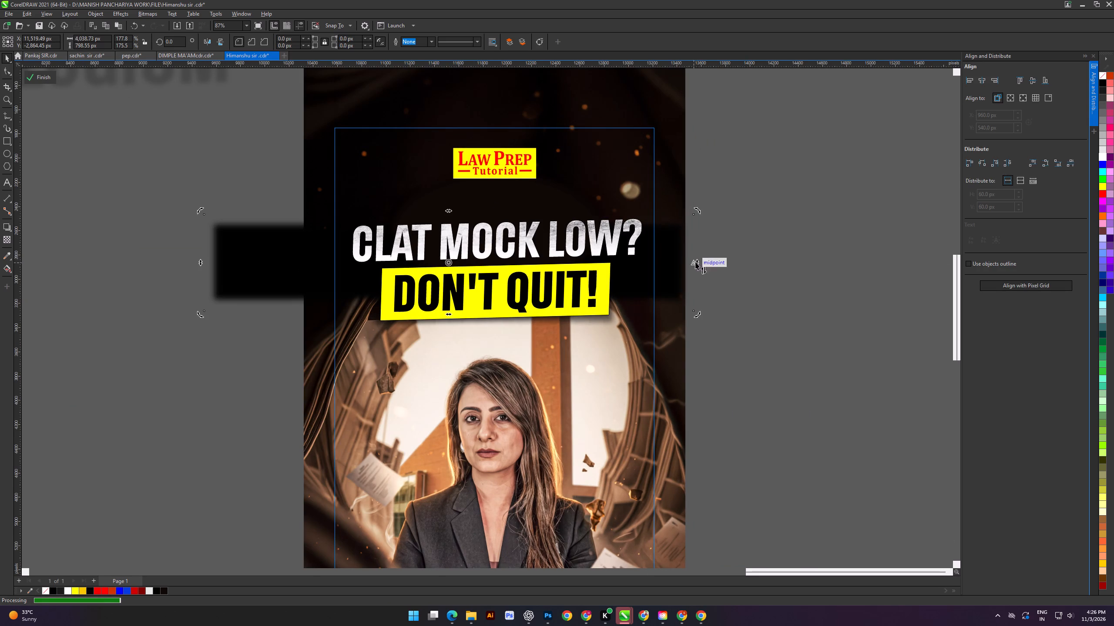
drag(695, 262, 698, 253)
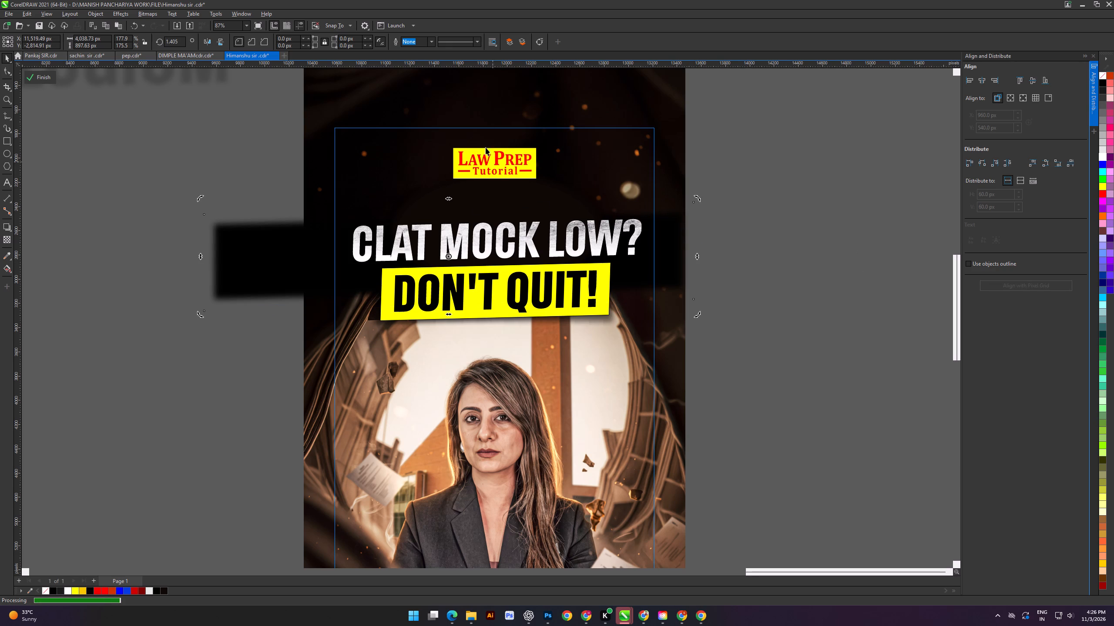
Apply a Gaussian Blur with a radius of 122.4 pixels to the black shadow and finish editing the PowerClip.
click(129, 11)
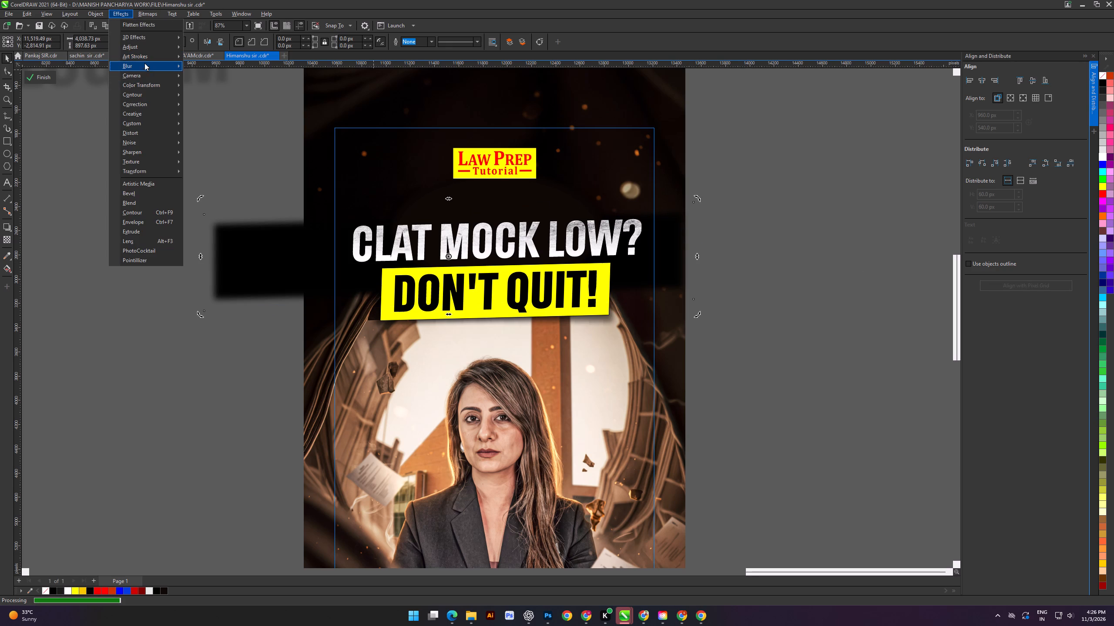
click(211, 87)
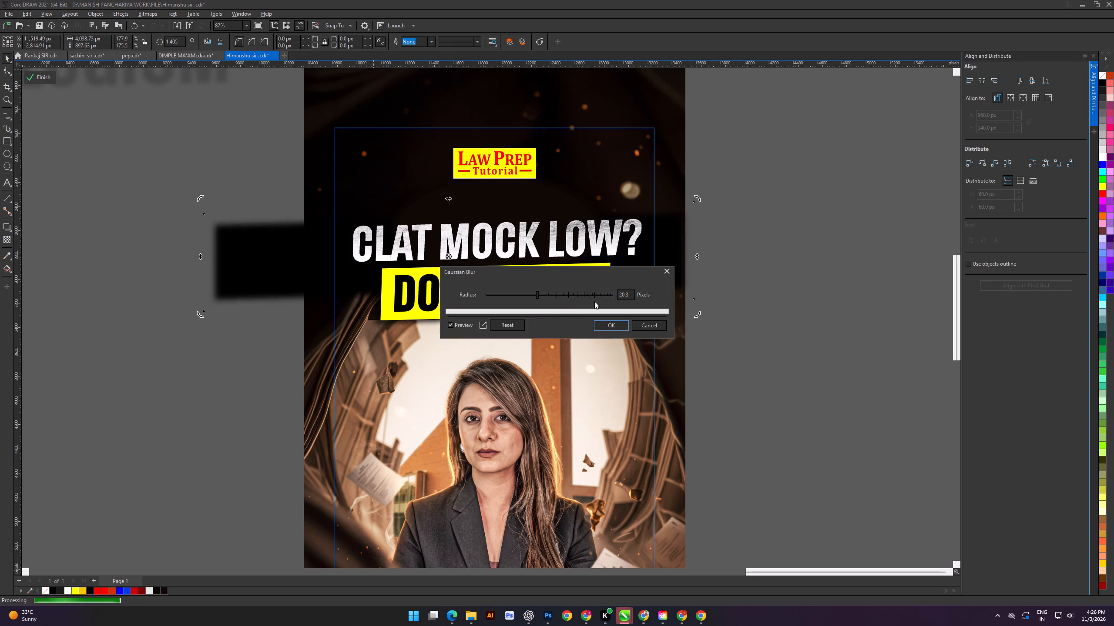
click(575, 295)
click(591, 295)
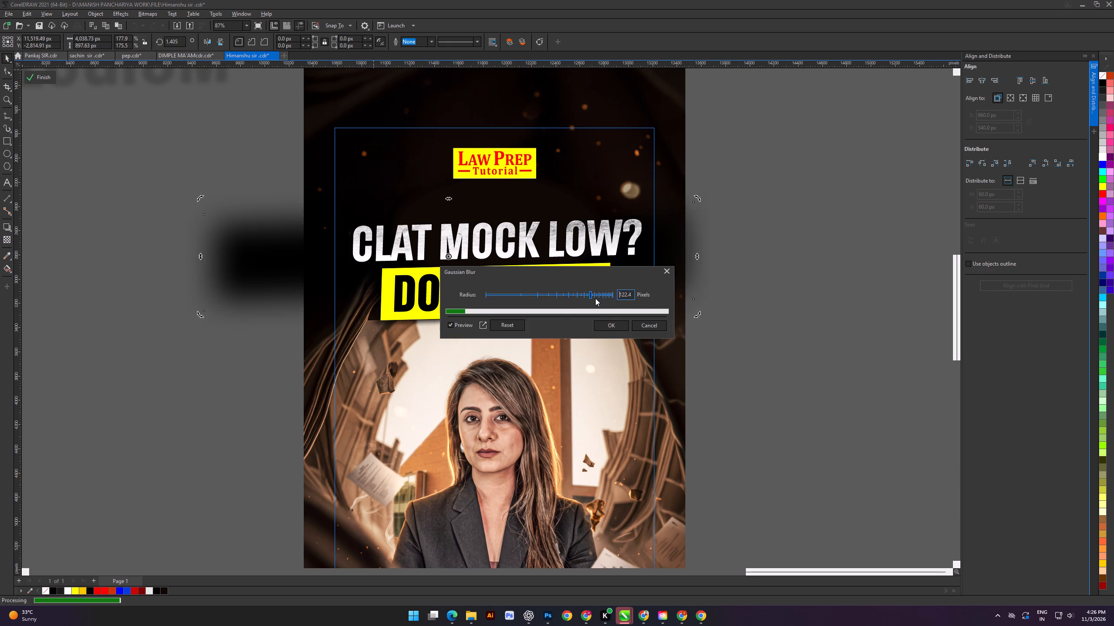
click(607, 324)
click(37, 76)
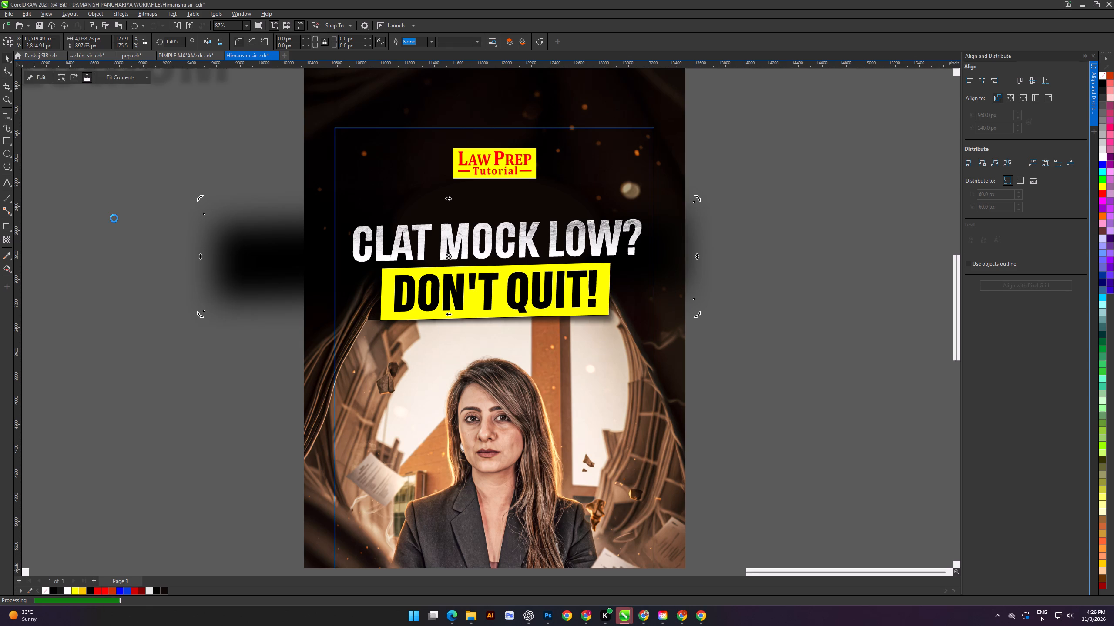
Select the finished reel cover and export it as PNG to Downloads, replacing the existing magnific reel-cover file ending in 51859.pngSDSA.png.
click(115, 219)
scroll(637, 291, down, 4)
scroll(574, 302, down, 3)
shift+scroll(455, 311, up, 5)
click(433, 300)
shift+scroll(460, 254, up, 1)
drag(478, 201, 730, 357)
drag(490, 195, 667, 351)
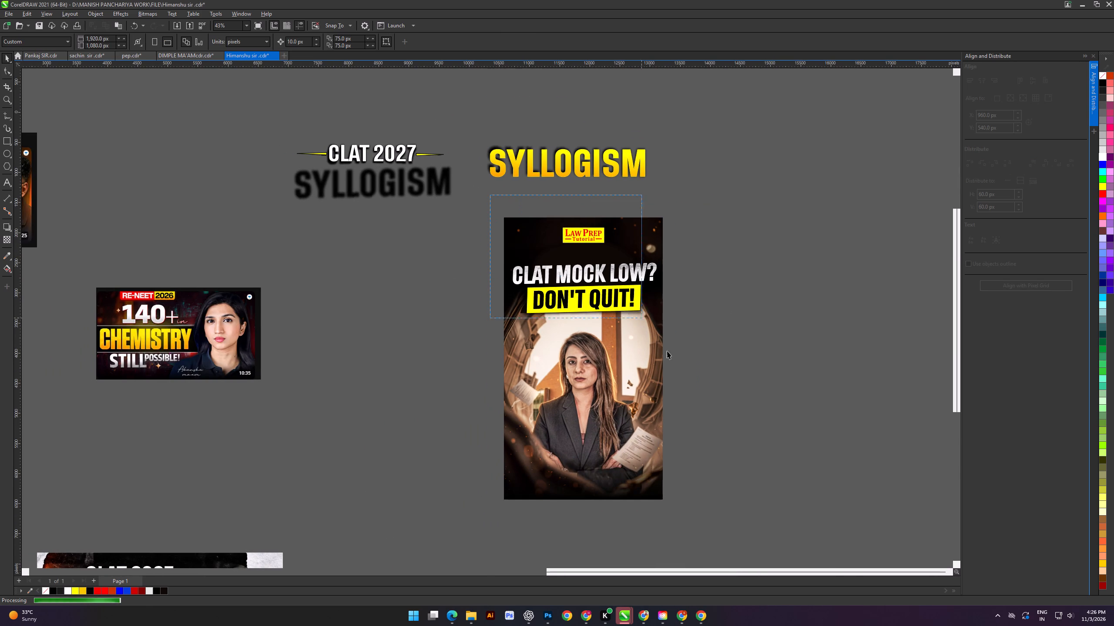
drag(667, 351, 711, 520)
key(ctrl+e)
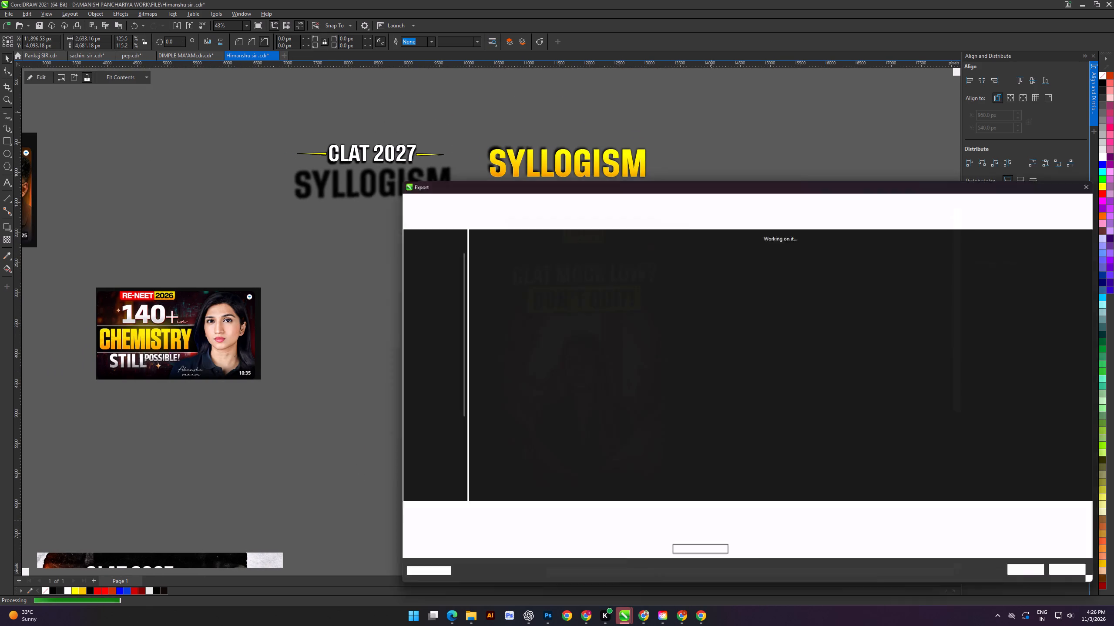
click(515, 306)
double_click(524, 315)
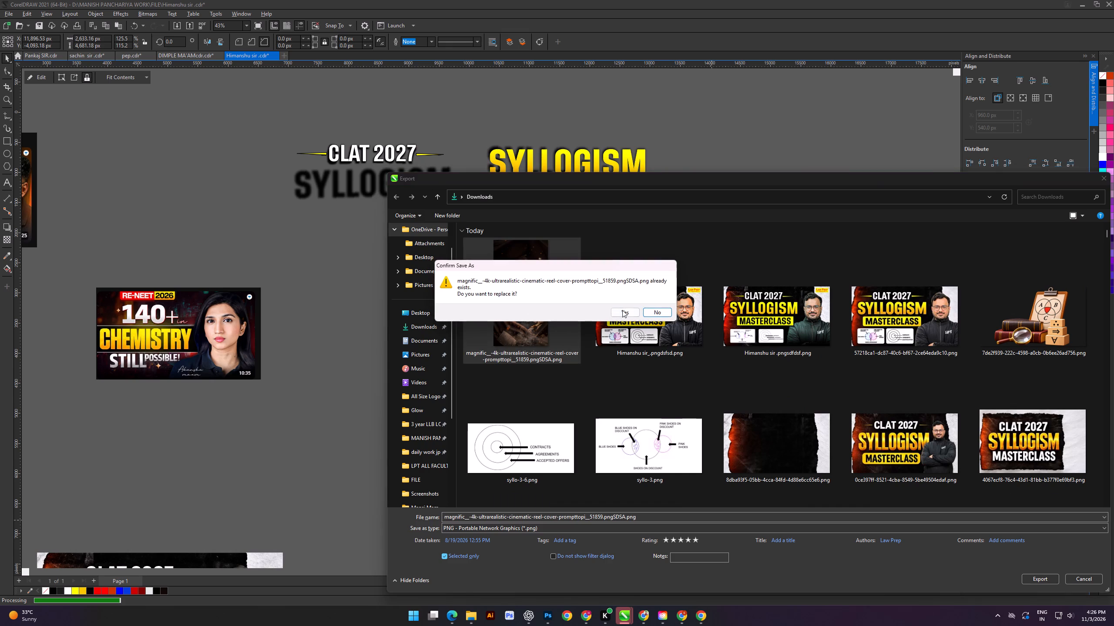
click(621, 310)
key(Return)
key(Return)
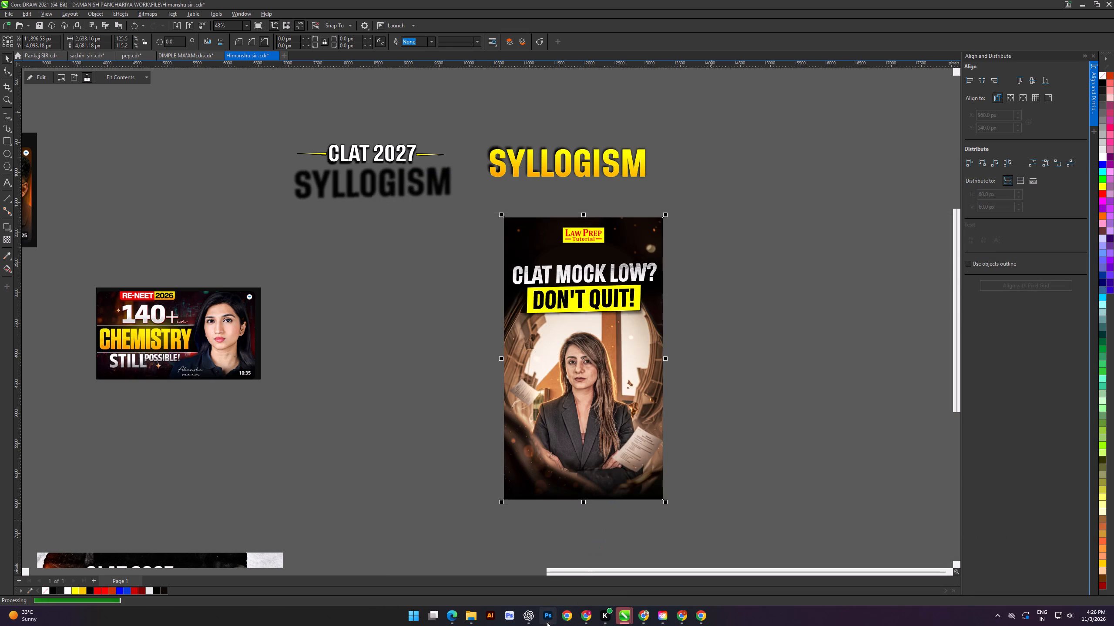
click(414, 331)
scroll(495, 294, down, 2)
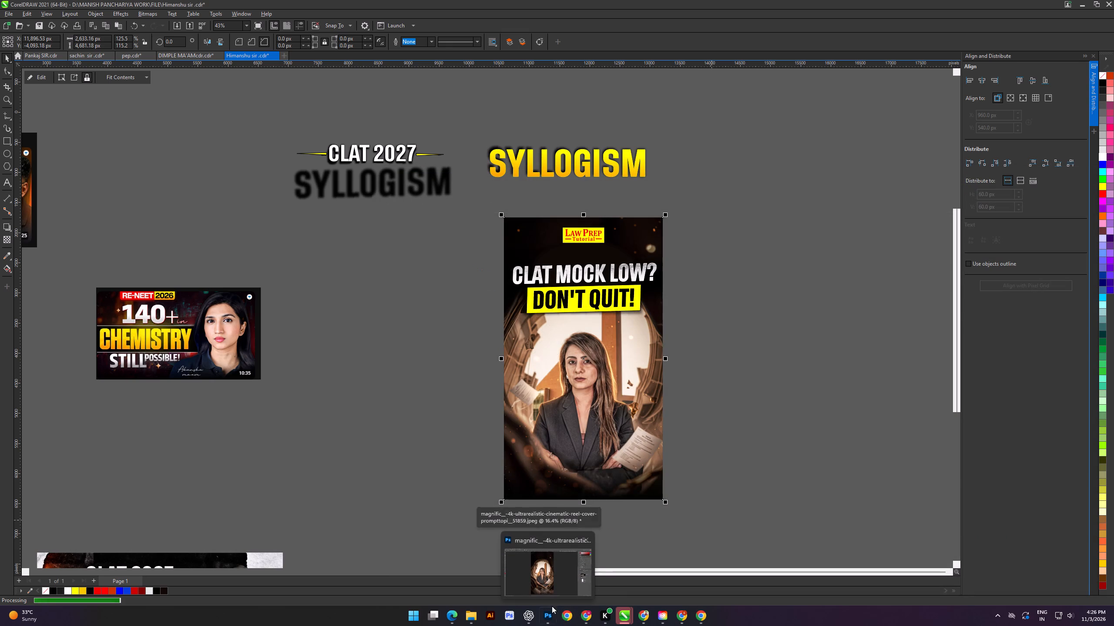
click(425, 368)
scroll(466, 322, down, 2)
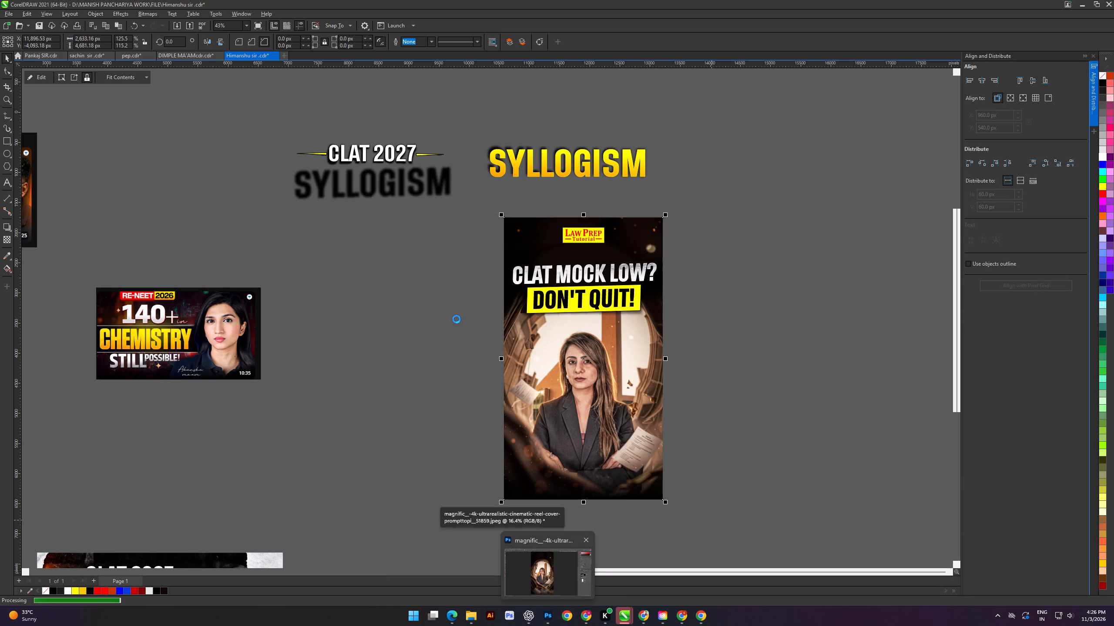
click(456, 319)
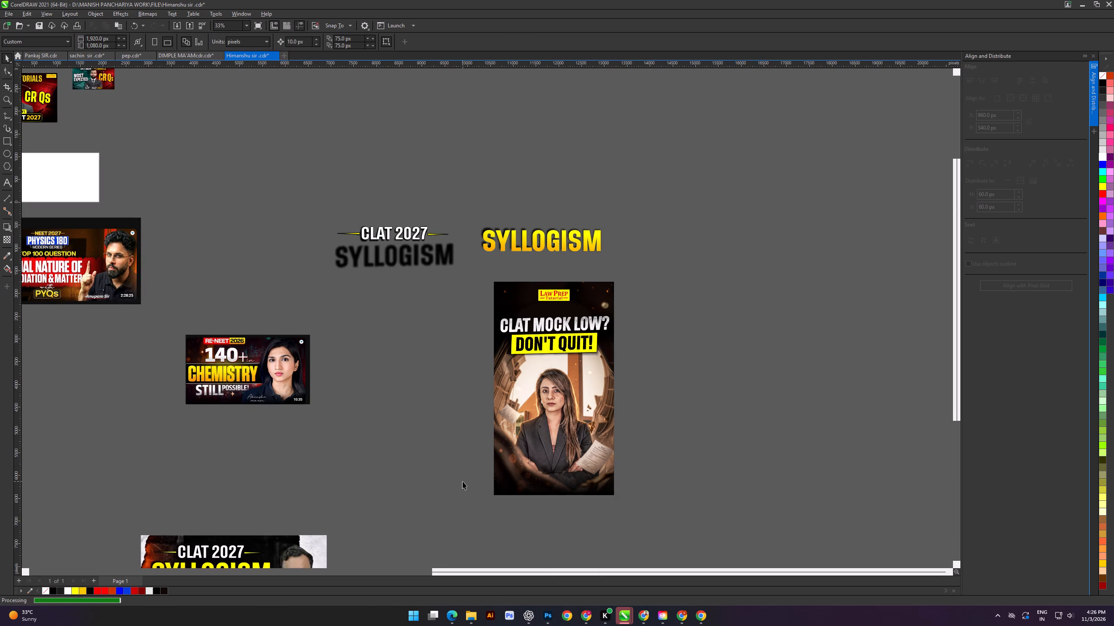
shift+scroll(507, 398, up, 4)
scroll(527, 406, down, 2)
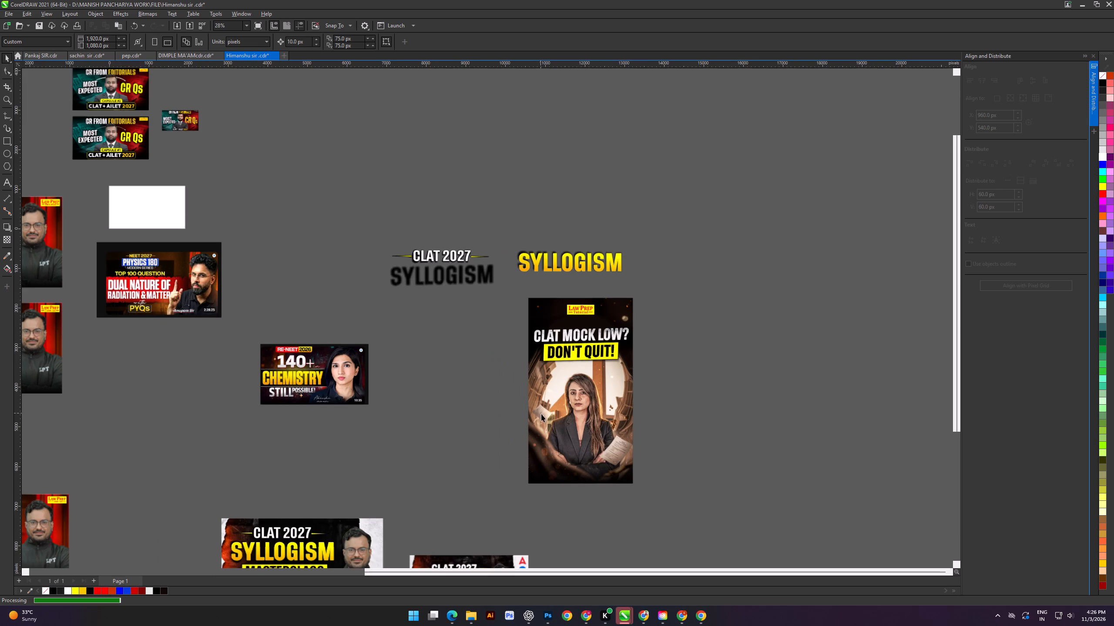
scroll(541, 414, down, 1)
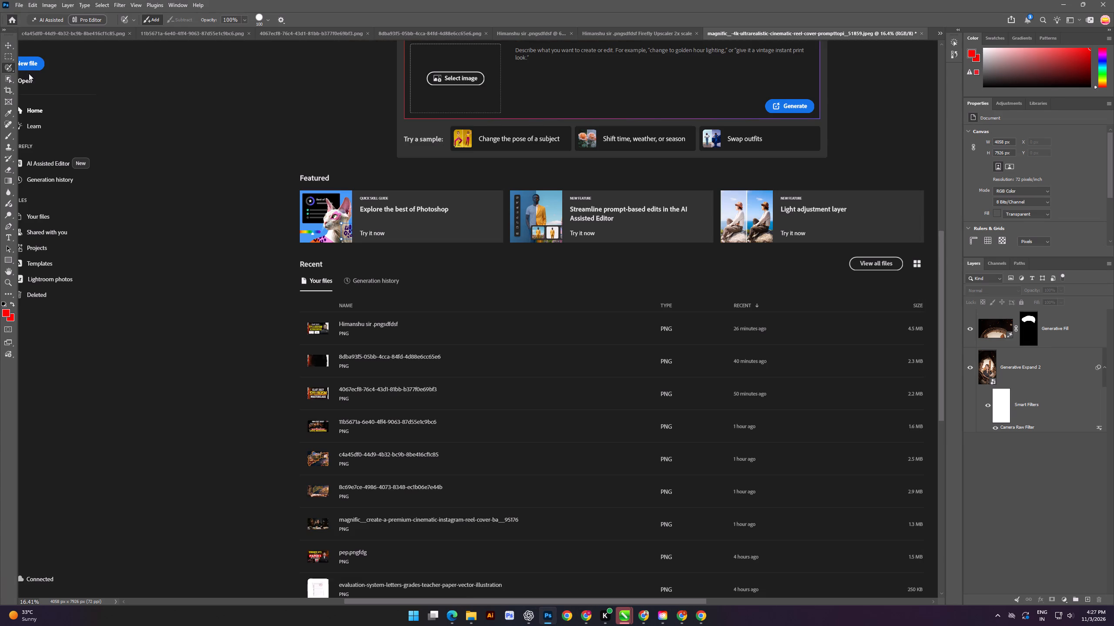
click(26, 84)
click(24, 81)
double_click(120, 129)
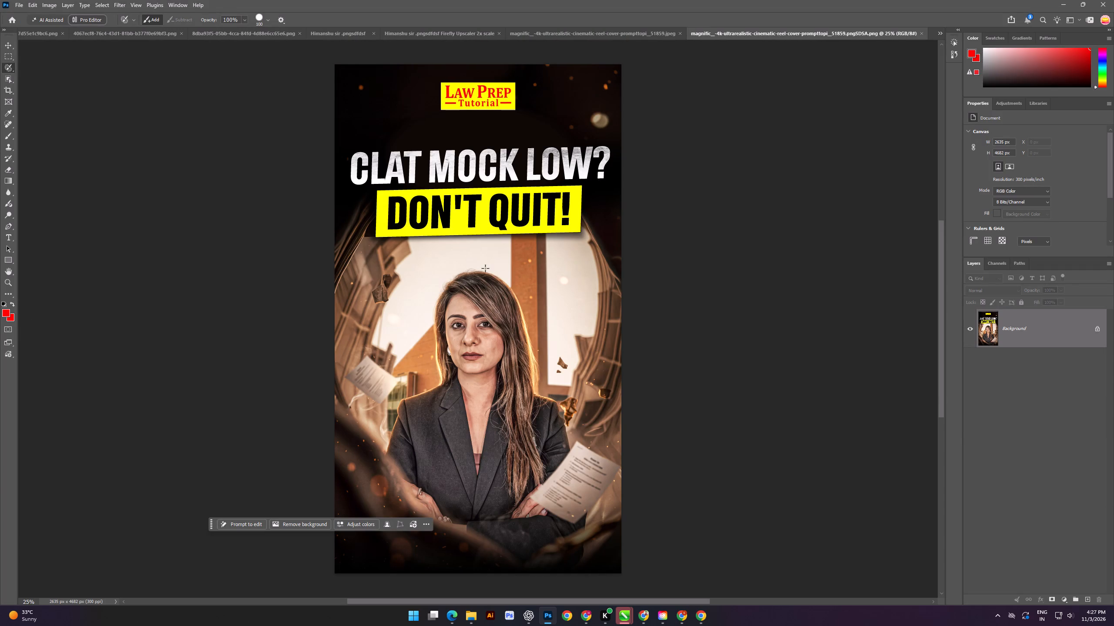
Open the Camera Raw Filter on the Background layer and set Texture to +35 and Clarity to +20.
click(218, 273)
click(1048, 323)
key(ctrl+shift+a)
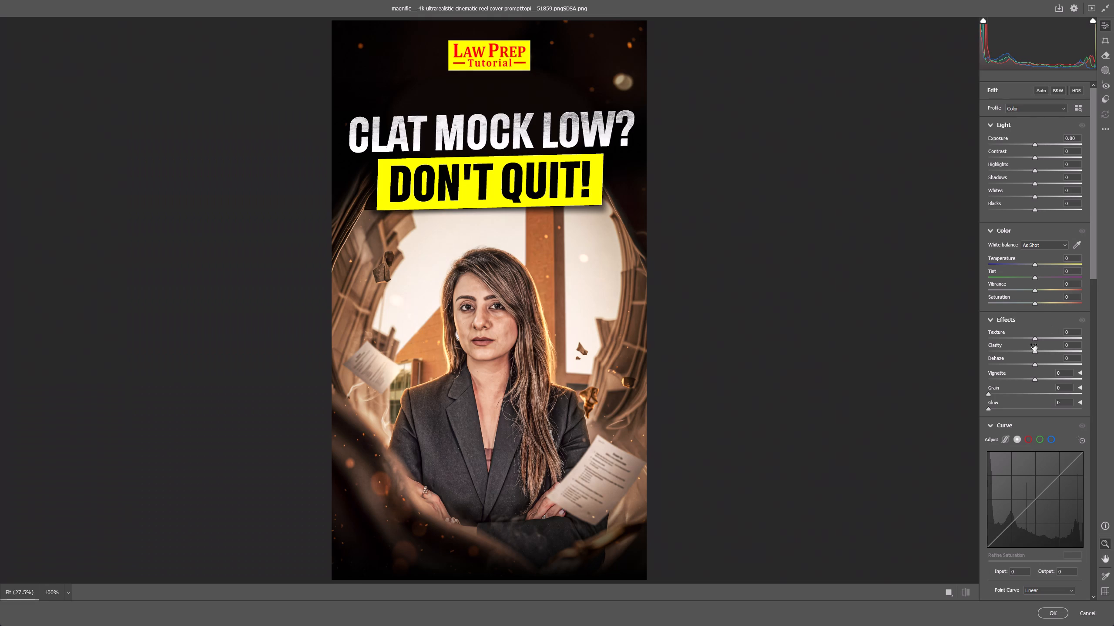
drag(1035, 339, 1051, 342)
drag(1038, 353, 1047, 352)
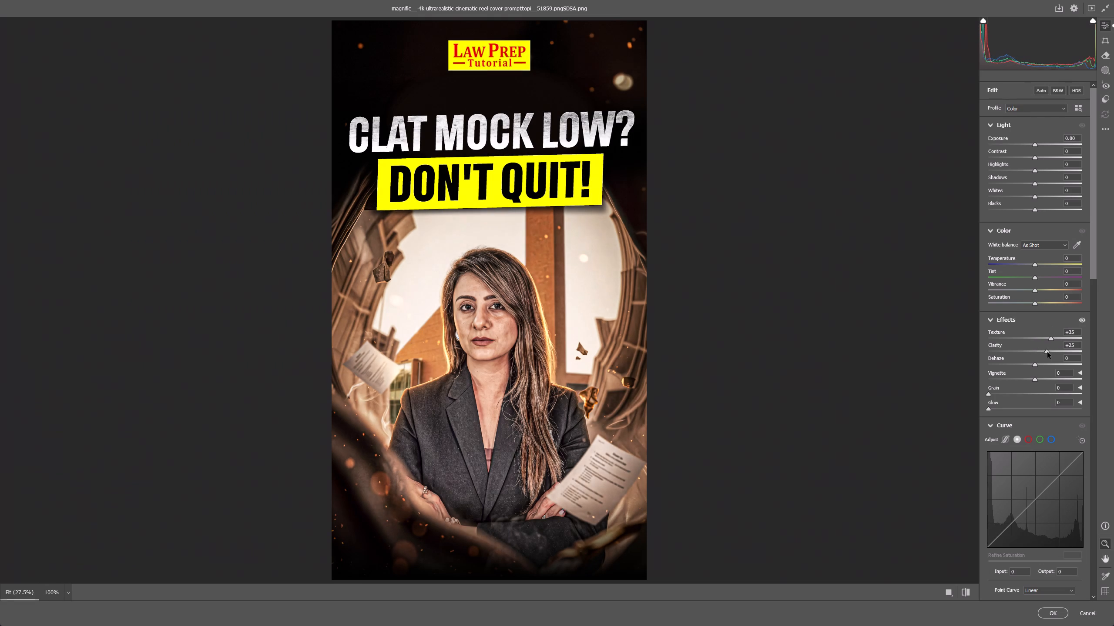
drag(1047, 352, 1044, 352)
Set Exposure to +0.05 and Whites to +39, and try Blacks at -4.
click(1033, 143)
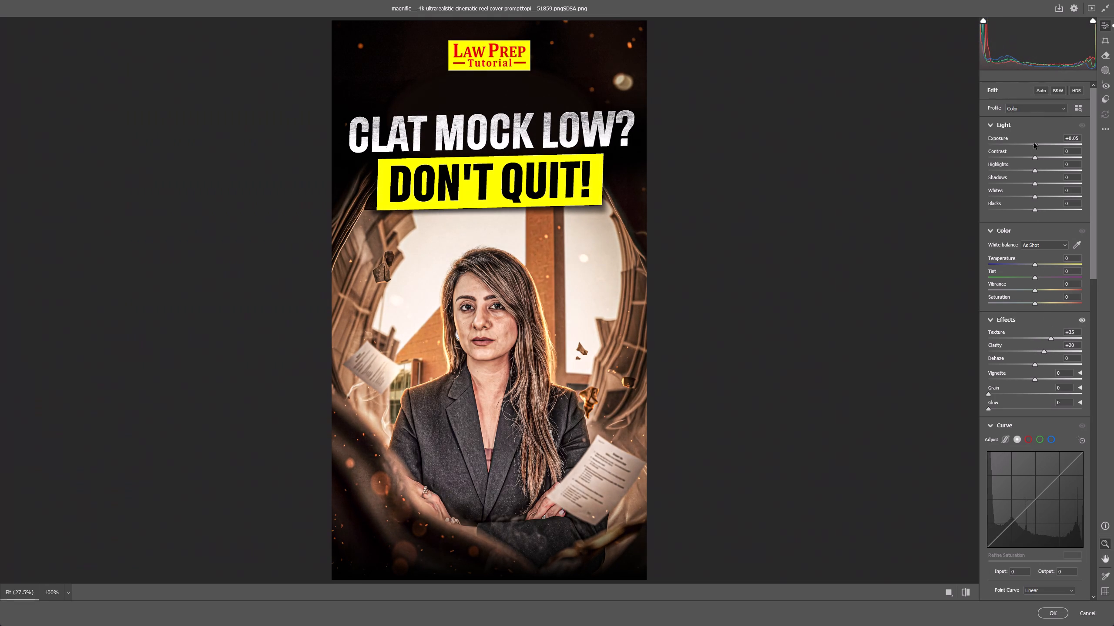
drag(1034, 194, 1049, 194)
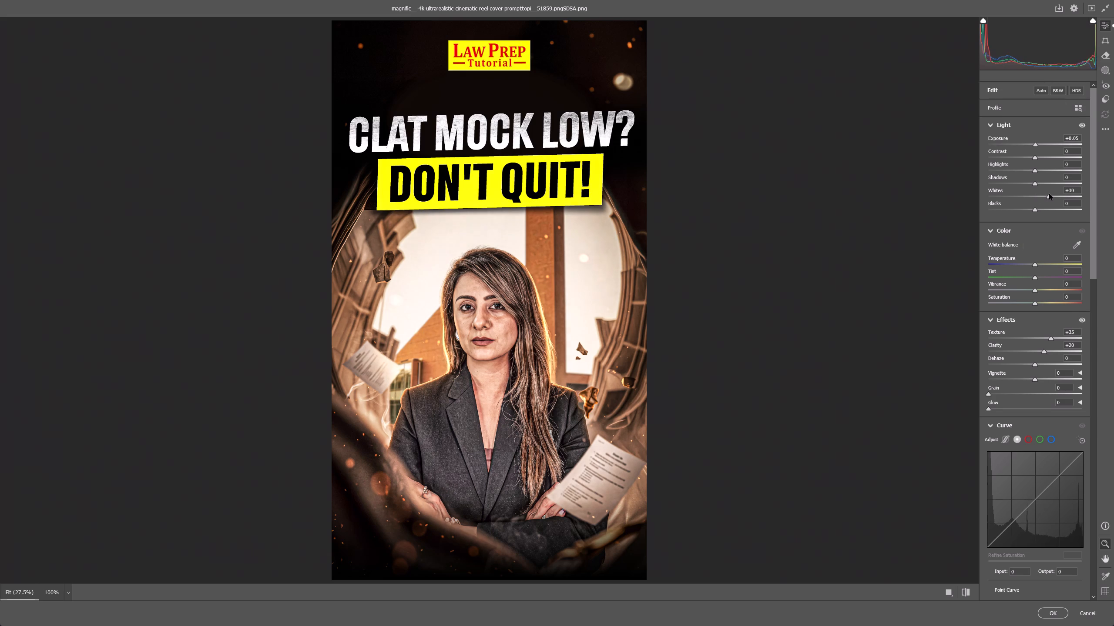
drag(1049, 194, 1052, 194)
click(1035, 206)
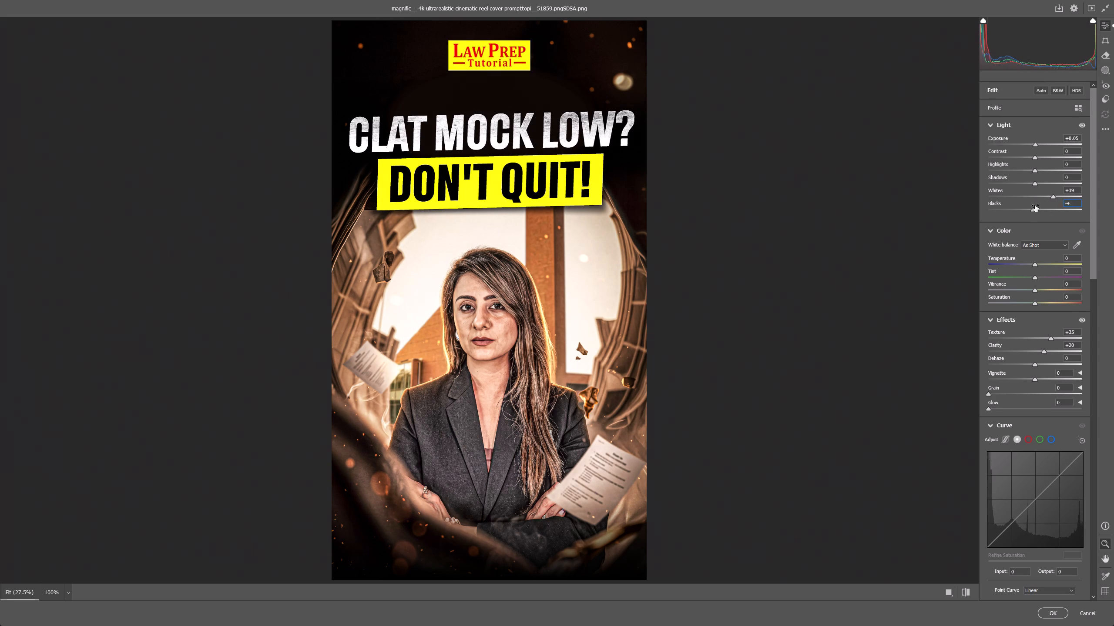
Reduce Texture to +17, set Glow to 14, and add Grain in the Camera Raw effects.
drag(1049, 340, 1040, 337)
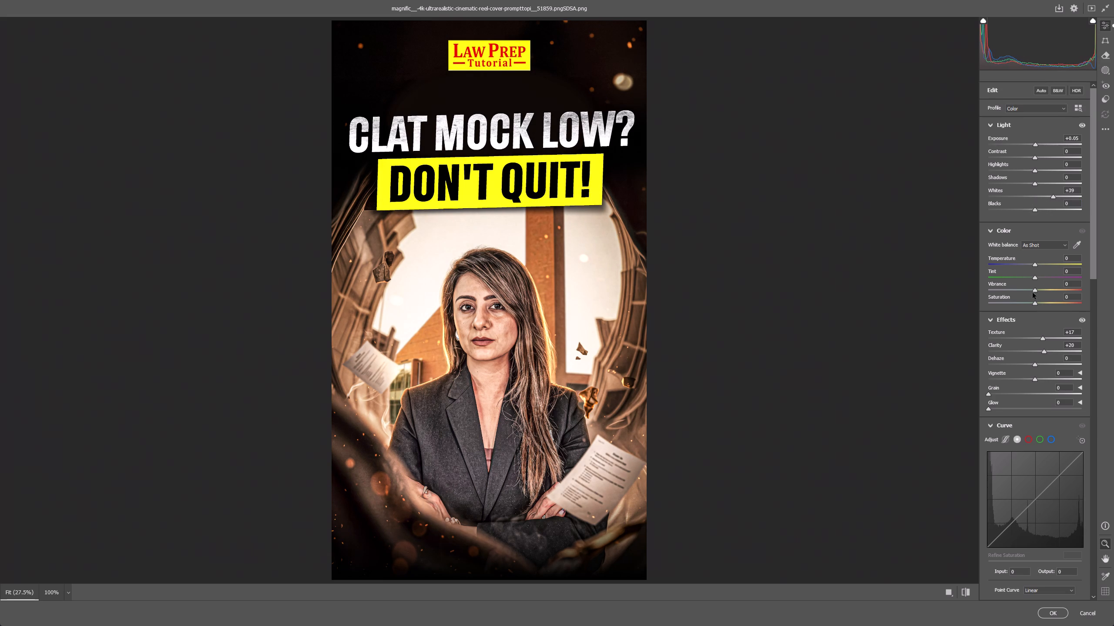
drag(995, 408, 1002, 410)
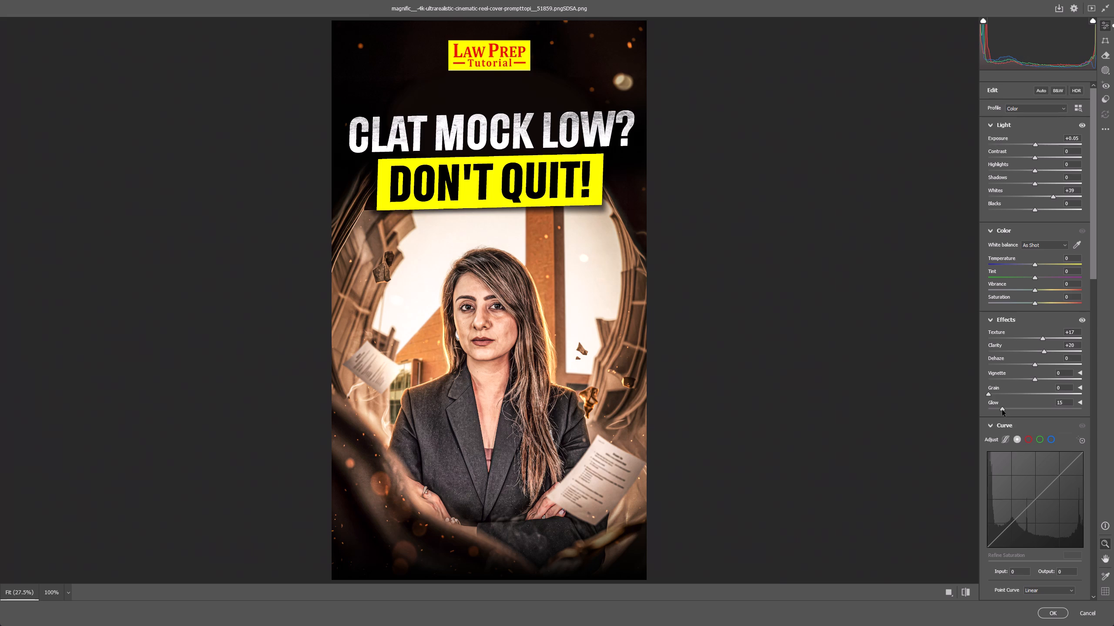
drag(1002, 410, 1001, 410)
drag(997, 394, 1010, 395)
drag(1010, 395, 1034, 395)
Set Sharpening to 12 and Noise Reduction to 7, and apply the Camera Raw filter to the reel cover.
scroll(1013, 404, down, 9)
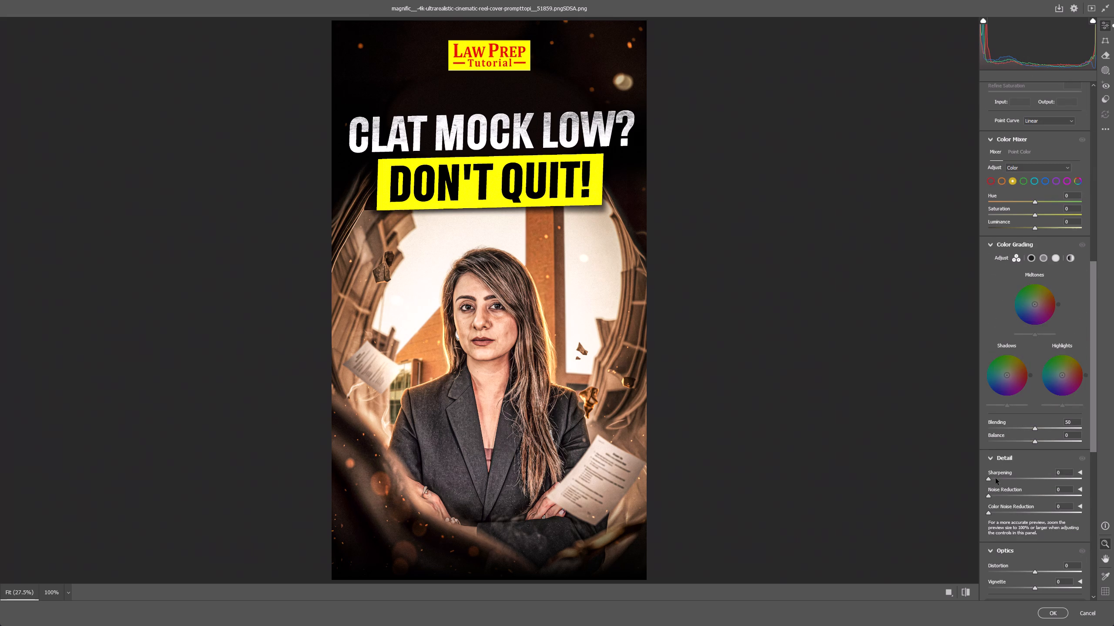
click(996, 478)
click(994, 496)
click(1053, 623)
click(1053, 619)
click(1052, 613)
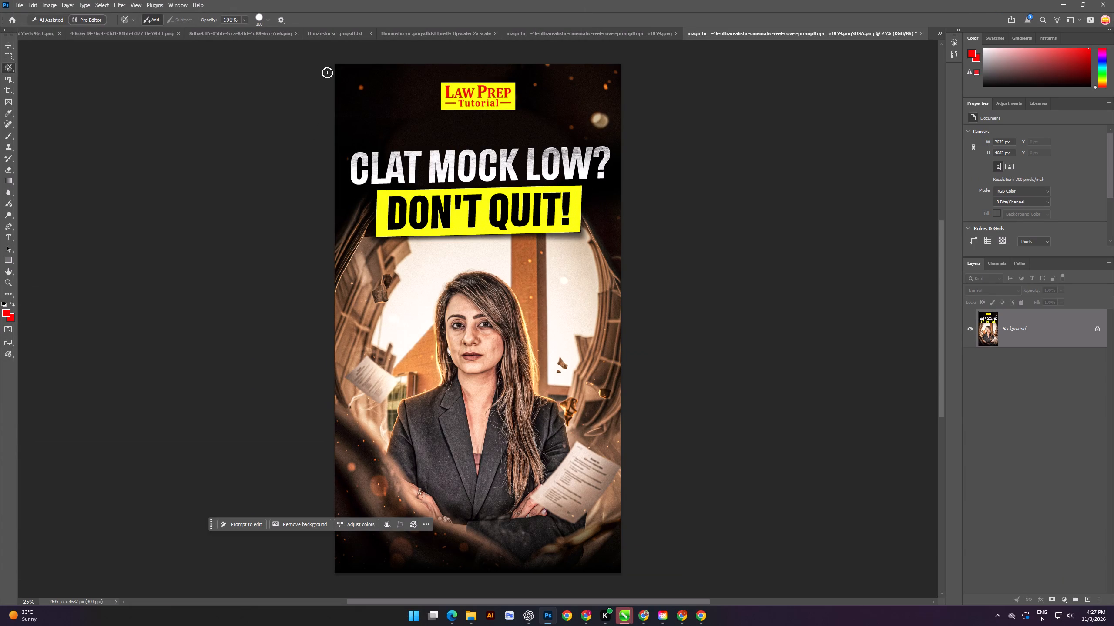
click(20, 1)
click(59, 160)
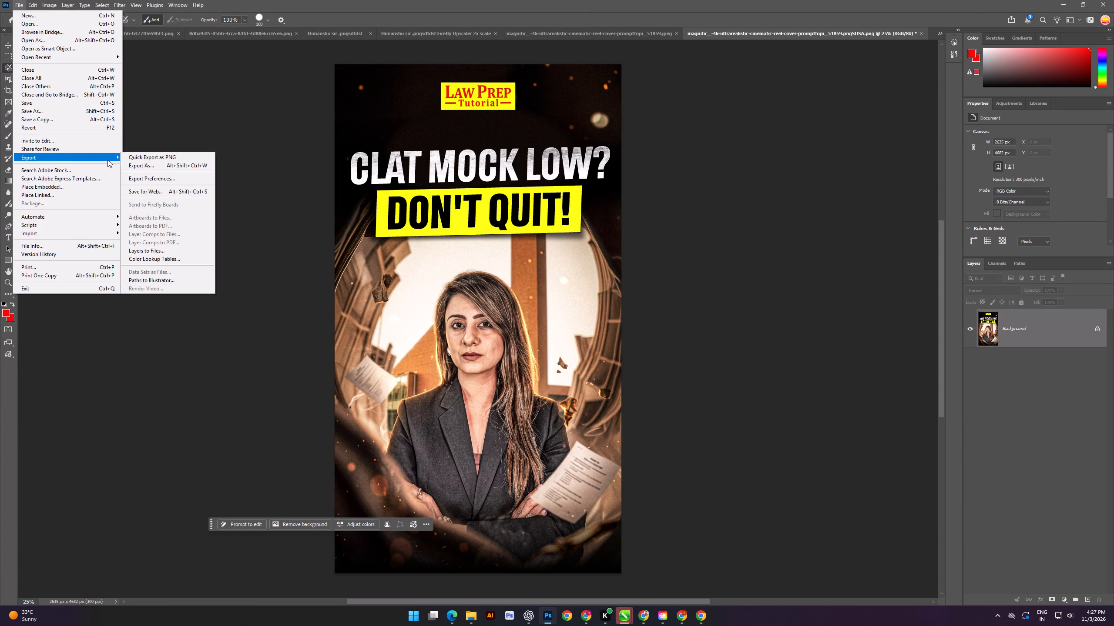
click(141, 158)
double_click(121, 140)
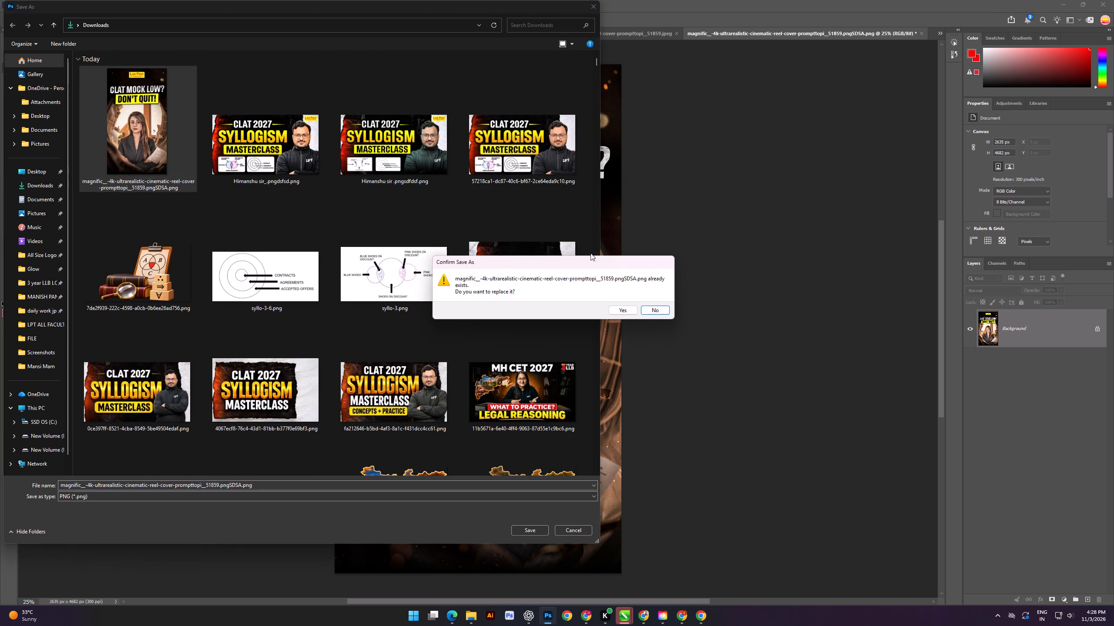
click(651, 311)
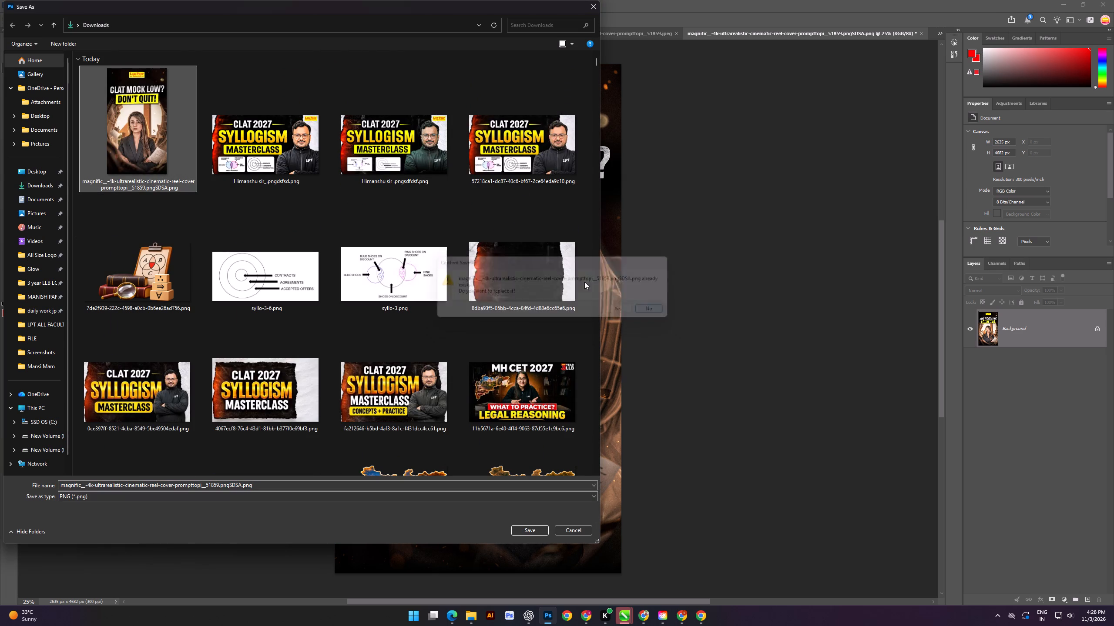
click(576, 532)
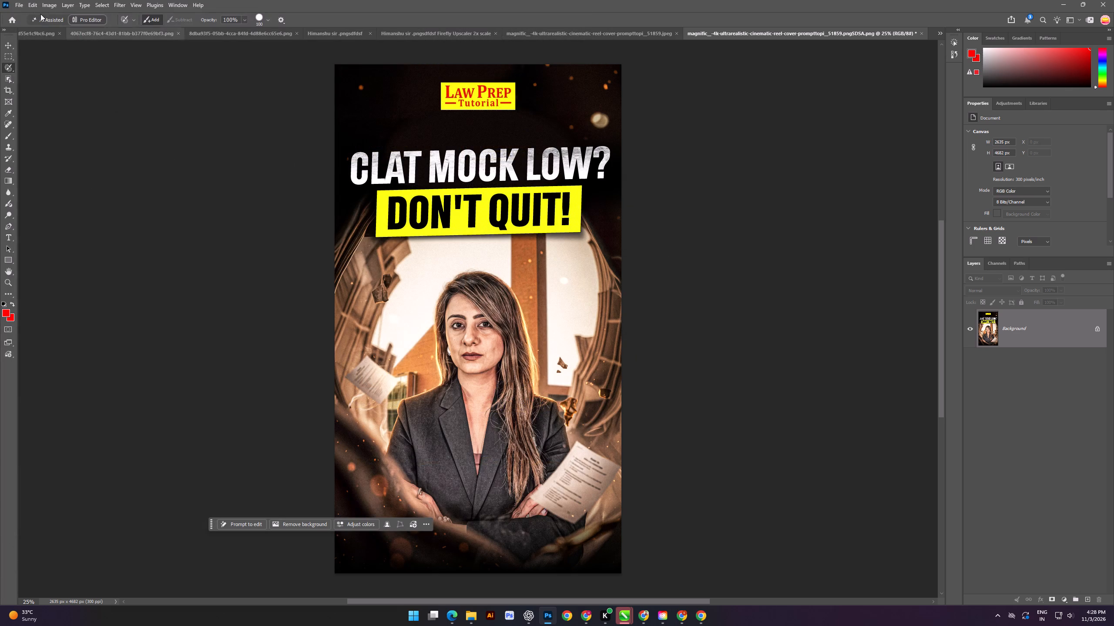
Resize the reel cover by setting the width to 1080 pixels and changing the resolution to 480 pixels/inch with resampling on.
click(50, 3)
click(91, 69)
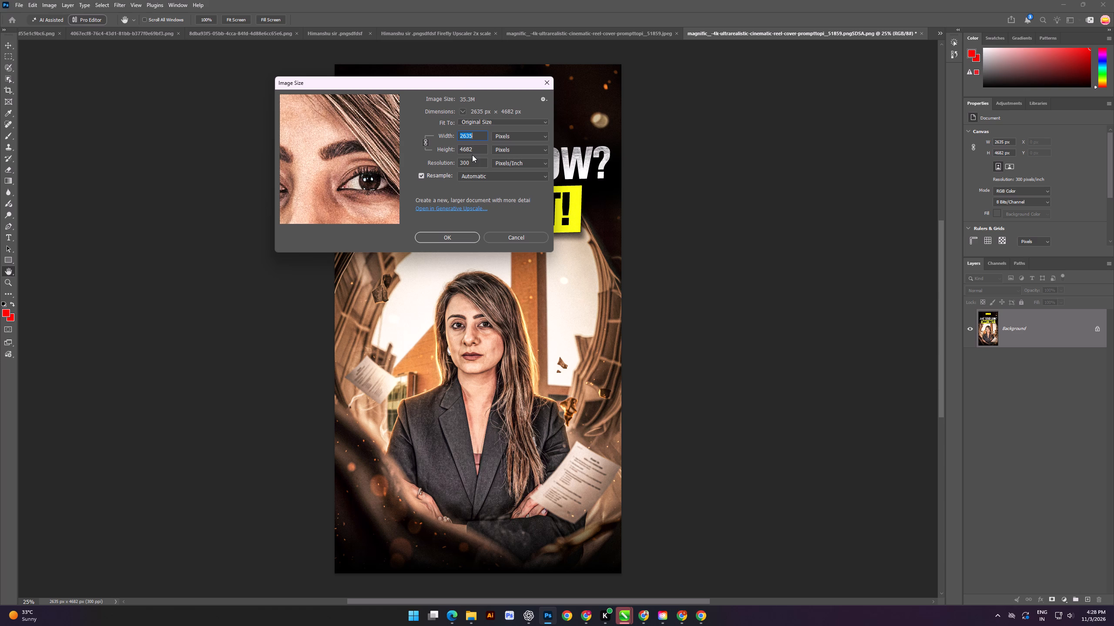
text(1920)
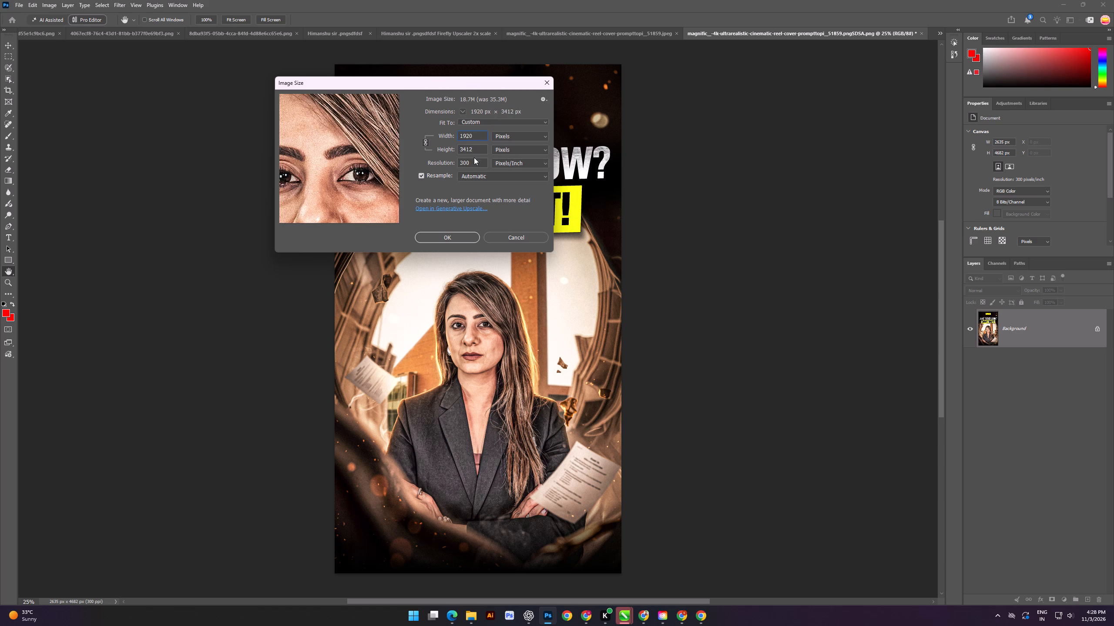
drag(475, 160, 451, 167)
drag(476, 133, 447, 141)
text(1080)
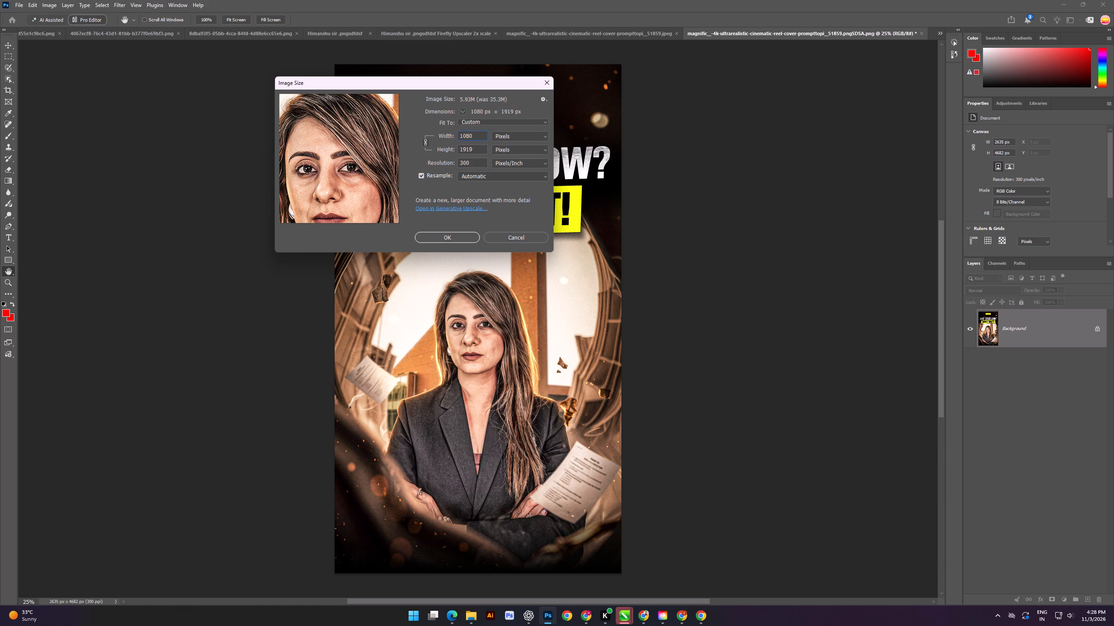
drag(474, 164, 438, 171)
text(480)
key(Return)
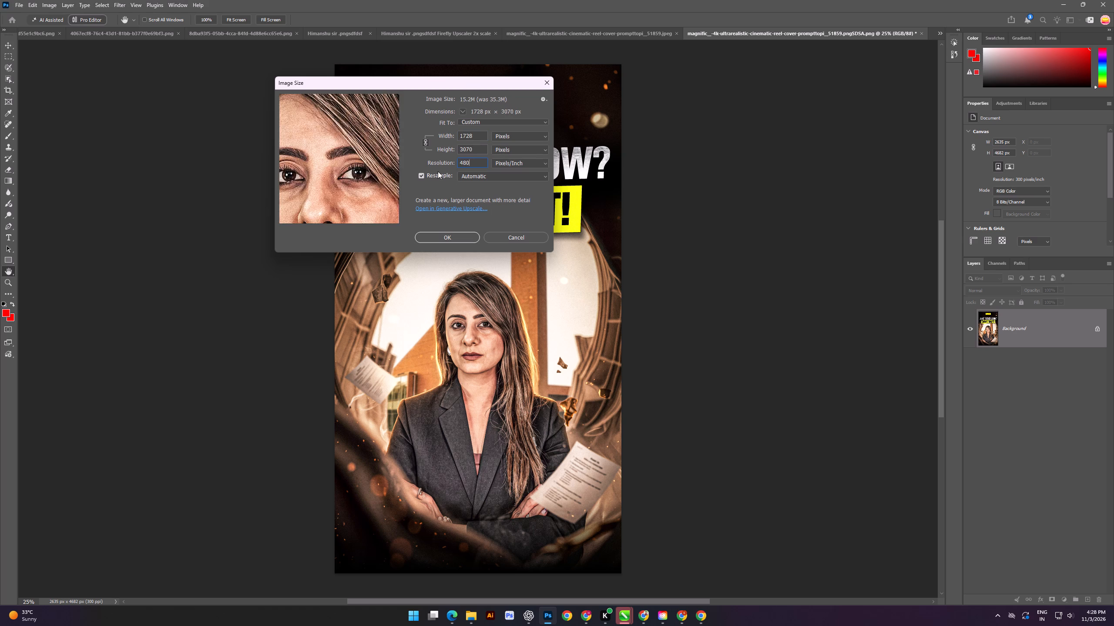
Quick-export the resized reel cover as PNG to the Downloads folder.
click(20, 2)
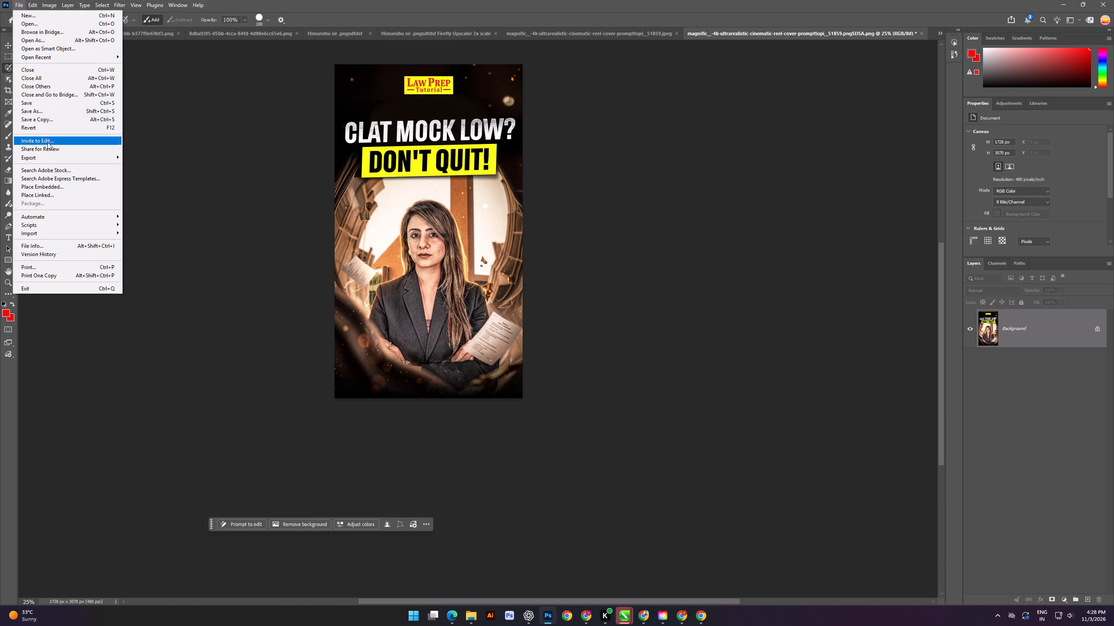
click(56, 154)
click(156, 154)
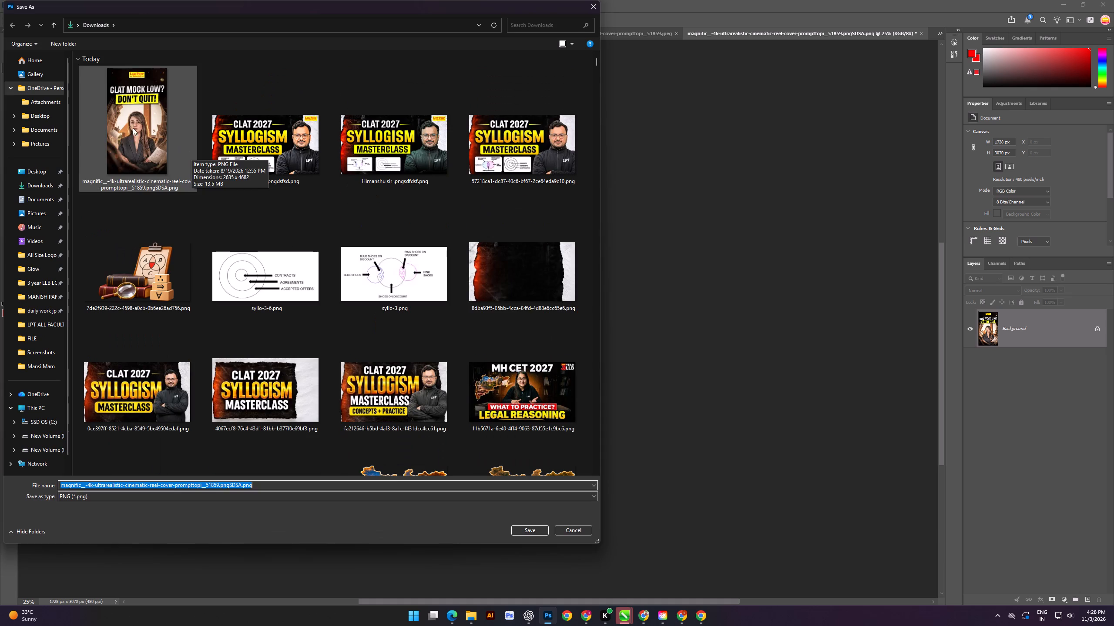
Save the PNG export in Downloads, reusing the existing reel cover's file name with "dfd" added at the end.
double_click(121, 117)
click(667, 308)
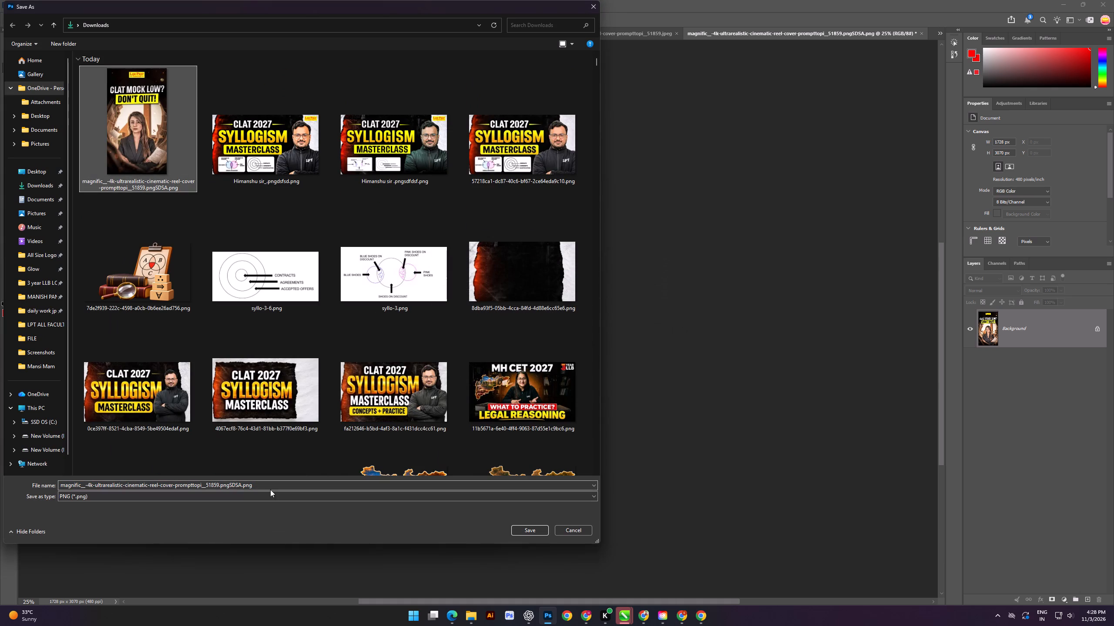
click(272, 487)
click(289, 487)
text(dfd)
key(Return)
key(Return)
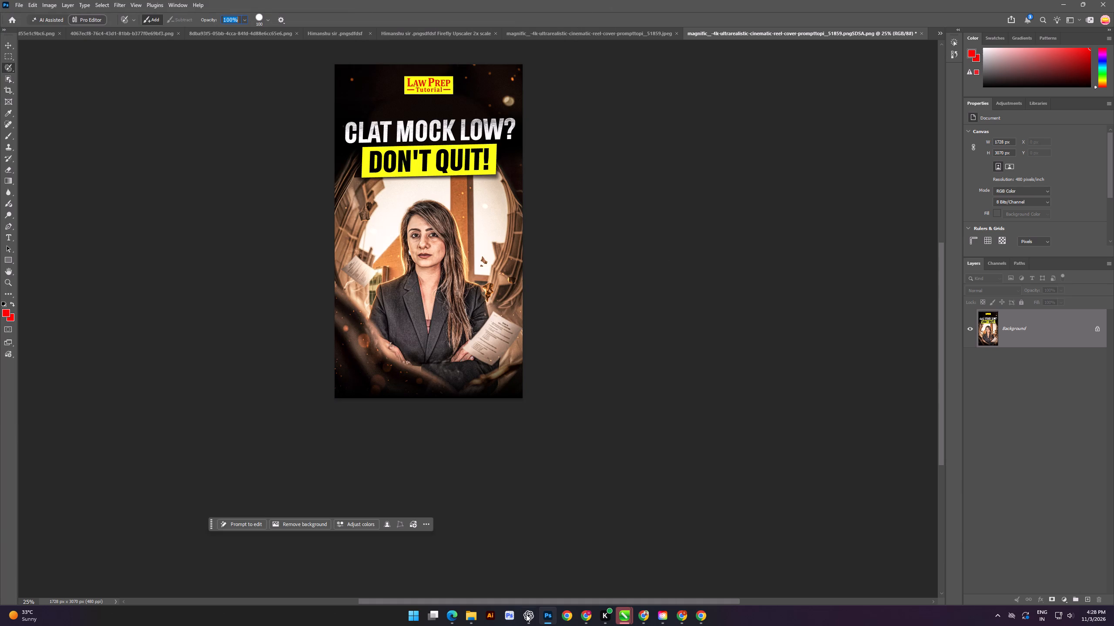
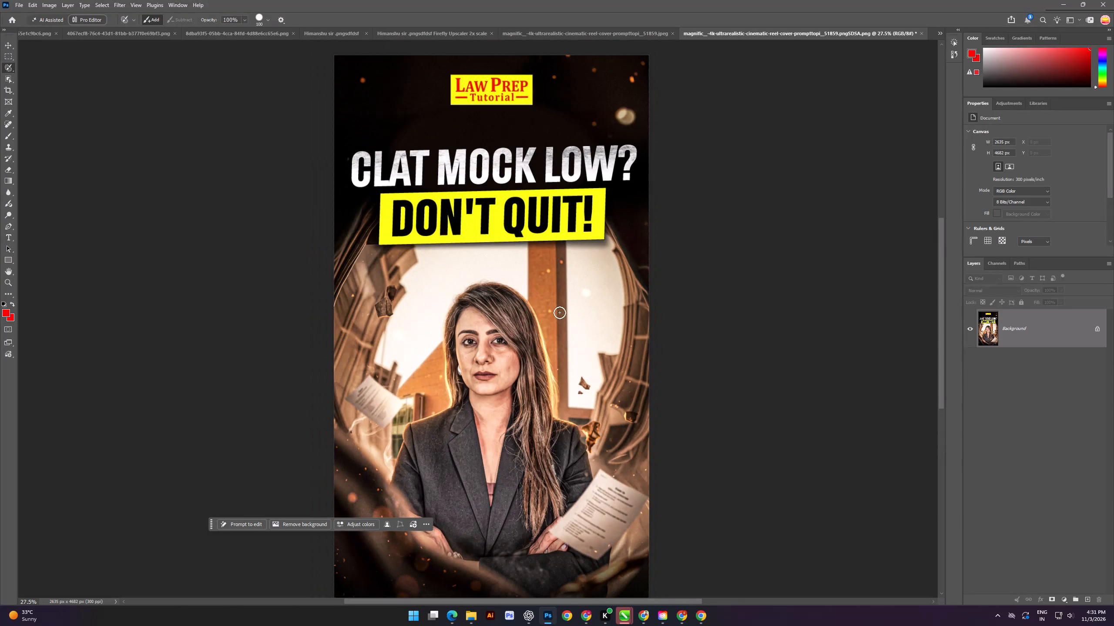
Undo the Camera Raw filter applied to the reel cover and convert the Background layer to a smart object.
key(ctrl+z)
right_click(1057, 323)
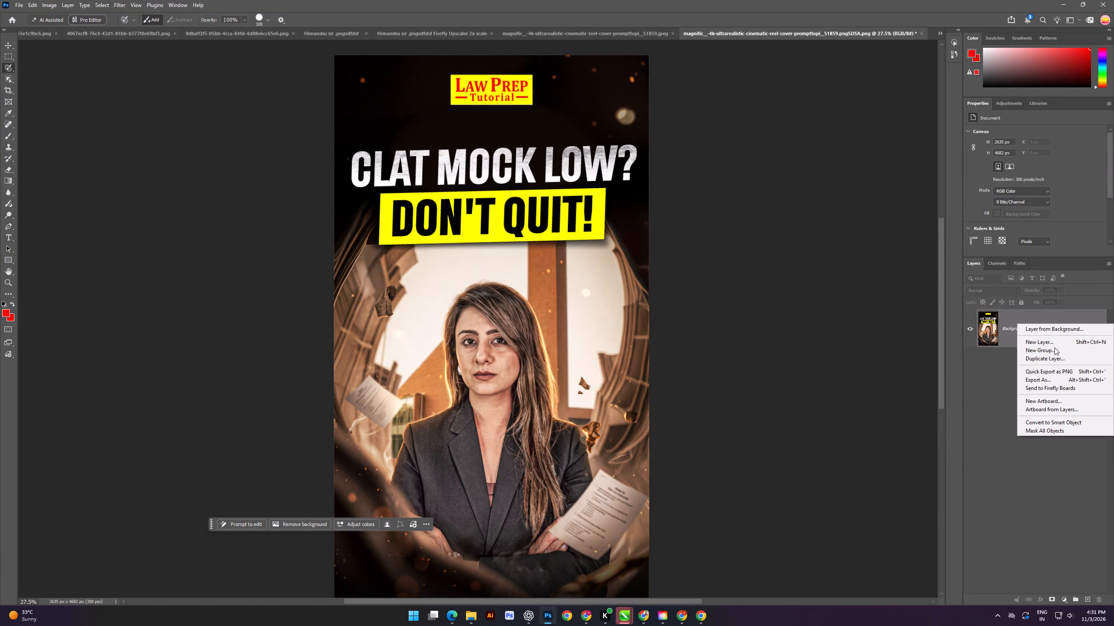
click(1053, 426)
Open the Camera Raw filter on the smart object and lower Texture to -31.
key(ctrl+shift+a)
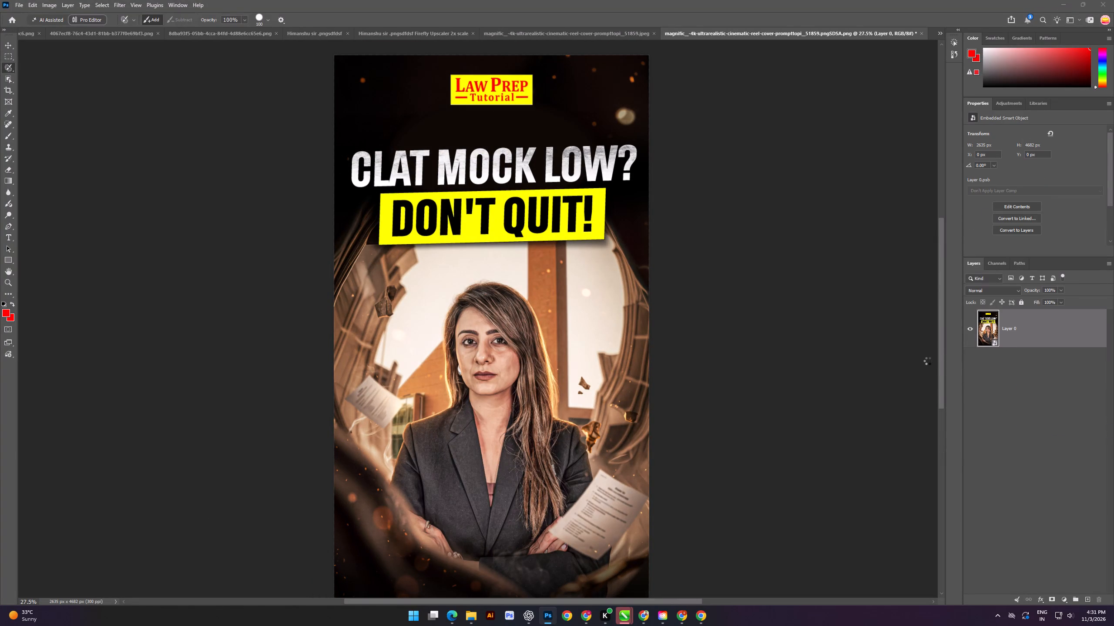
drag(1034, 338, 1020, 340)
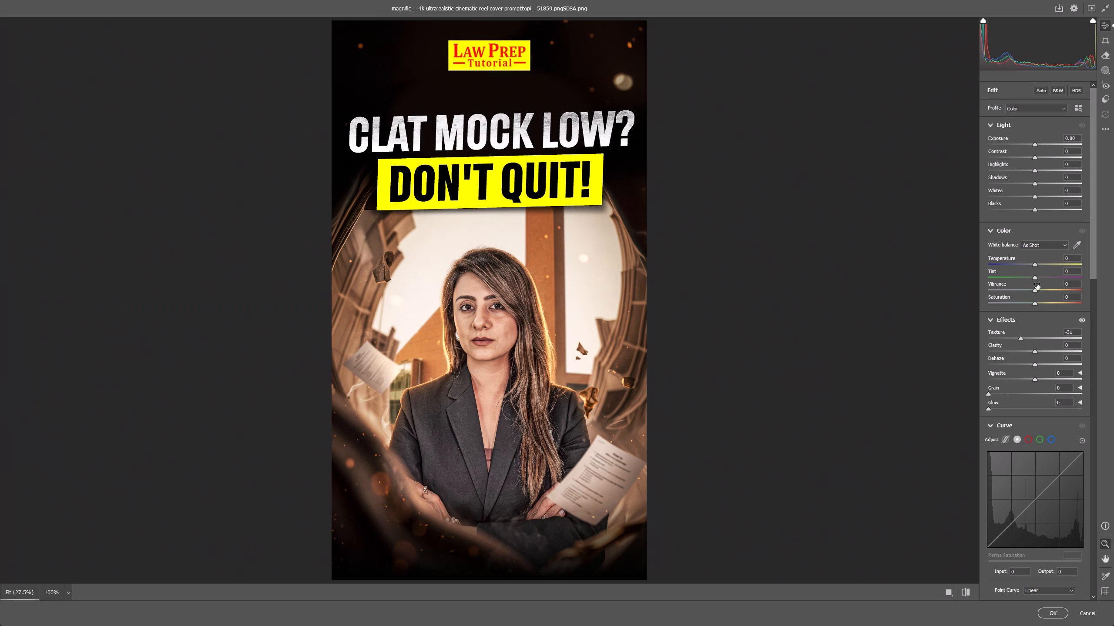
Set Vibrance to -9 and Temperature to -6 in the Camera Raw color adjustments.
drag(1036, 290, 1032, 289)
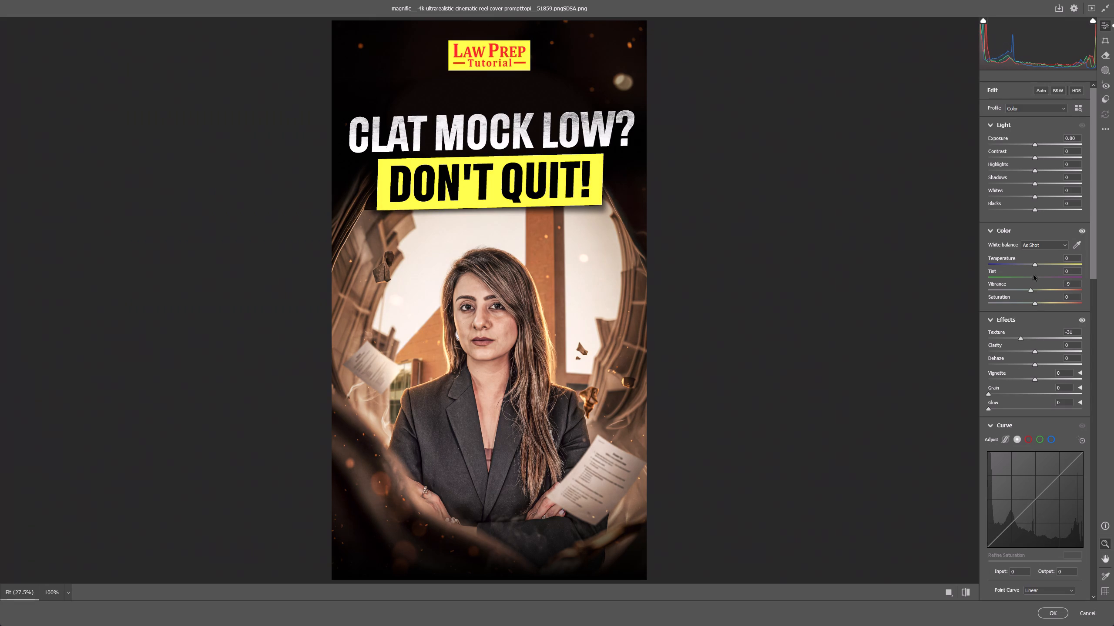
click(1036, 265)
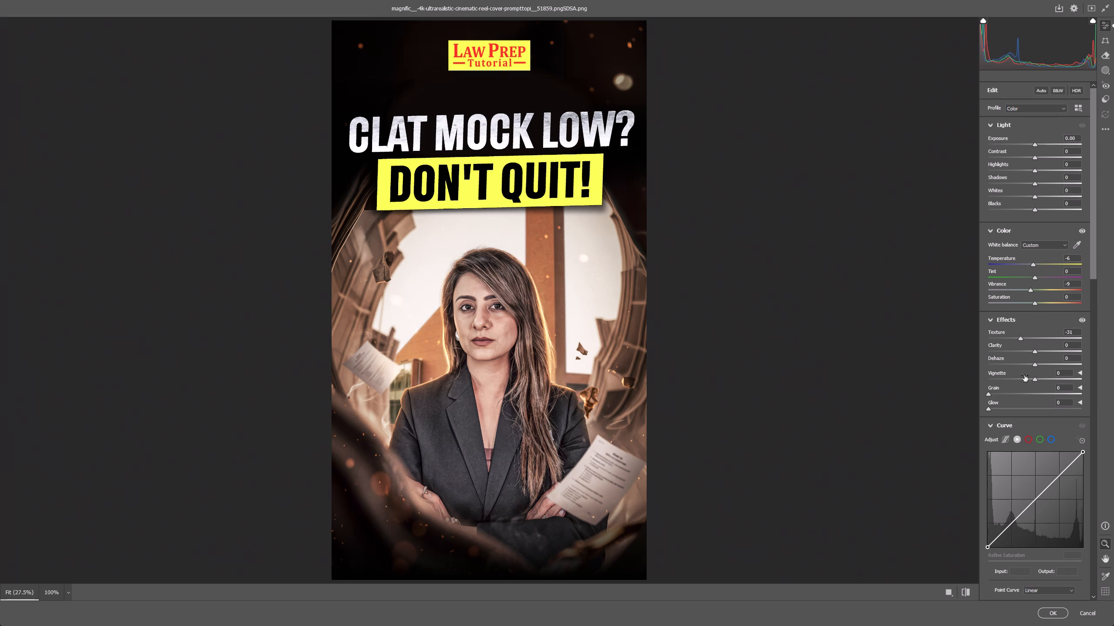
Set Whites and Blacks to -6, Exposure to +0.10, Shadows to +2 and Contrast to +14 in the Camera Raw light adjustments.
click(1036, 196)
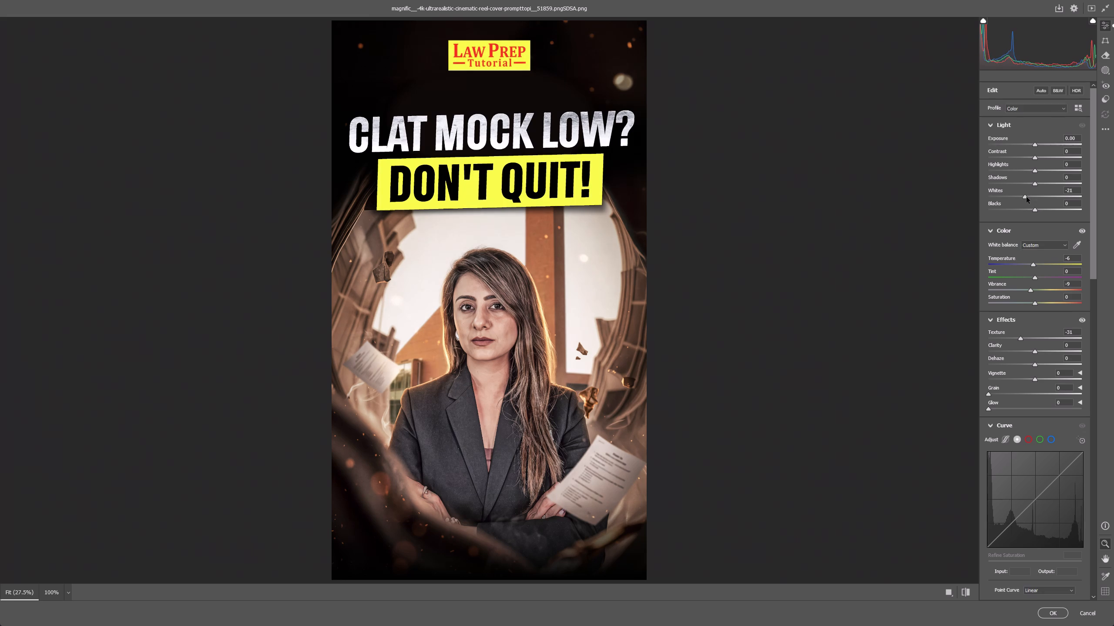
drag(1037, 207, 1030, 207)
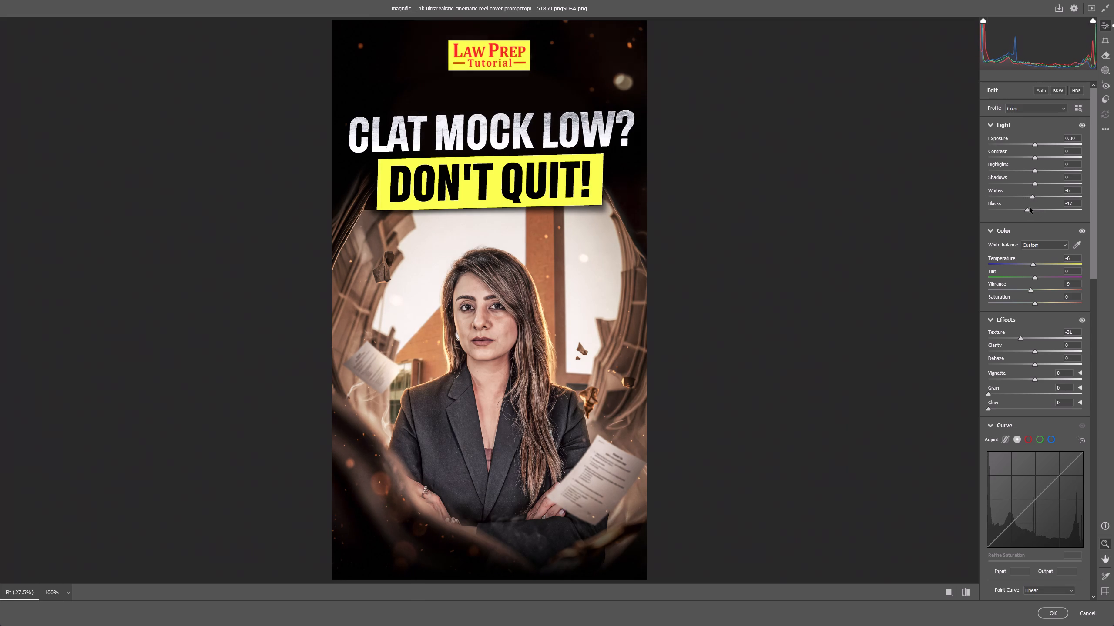
drag(1030, 207, 1009, 205)
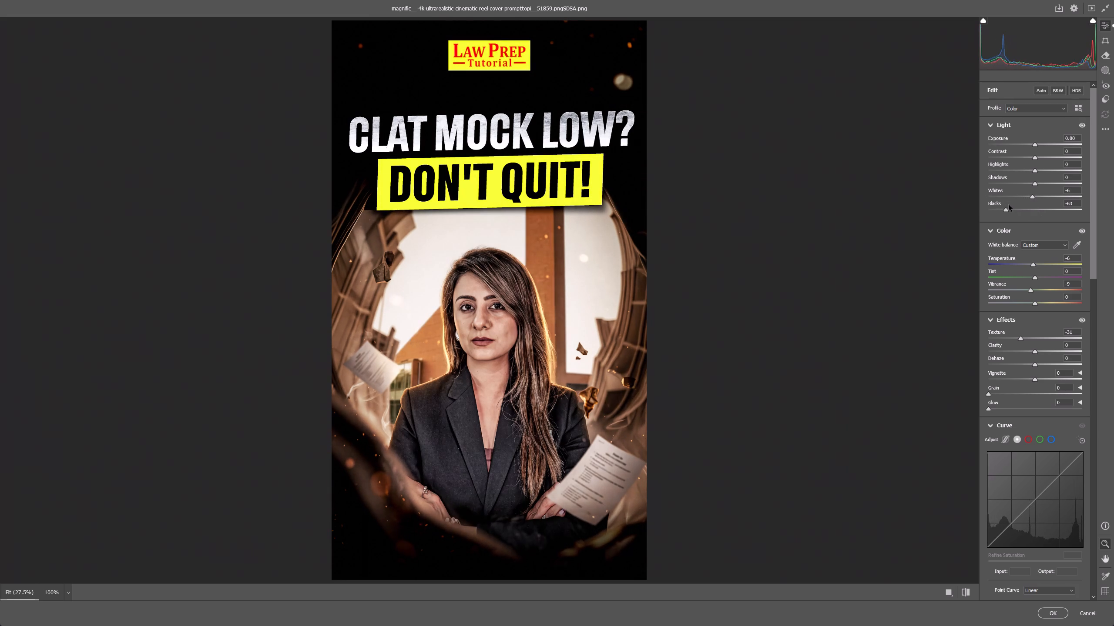
drag(1009, 205, 1035, 212)
click(1033, 143)
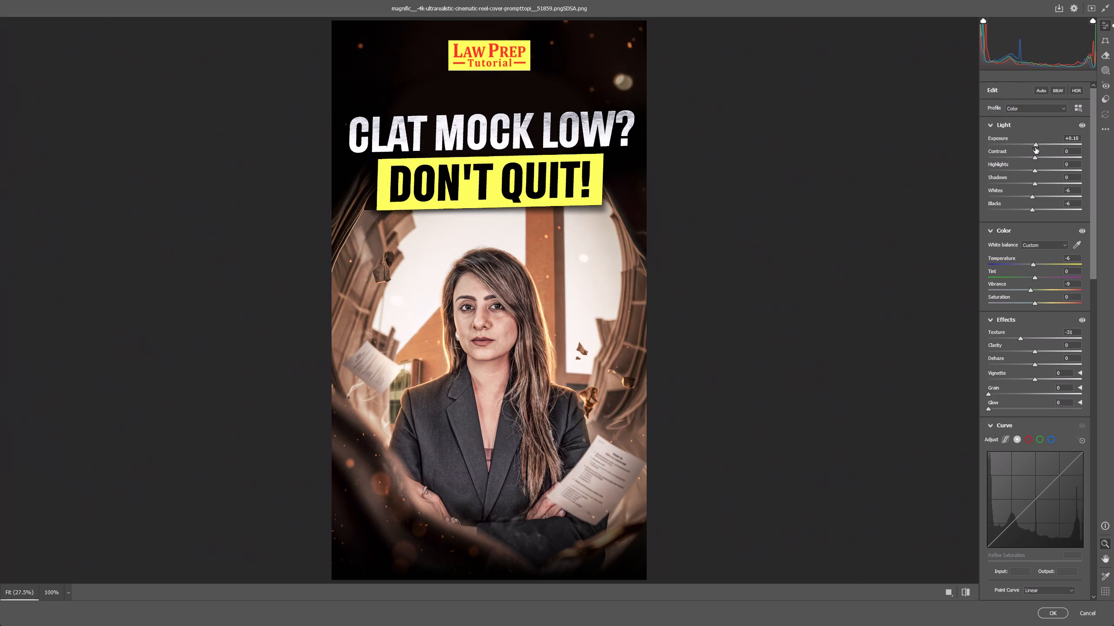
drag(1037, 183, 1043, 182)
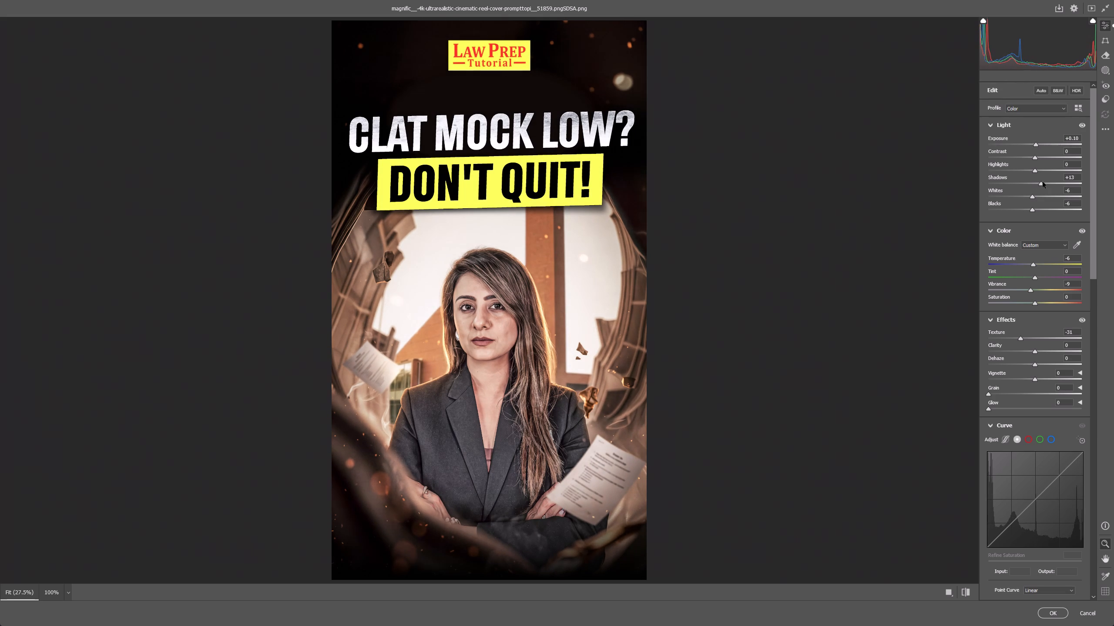
drag(1043, 182, 1027, 179)
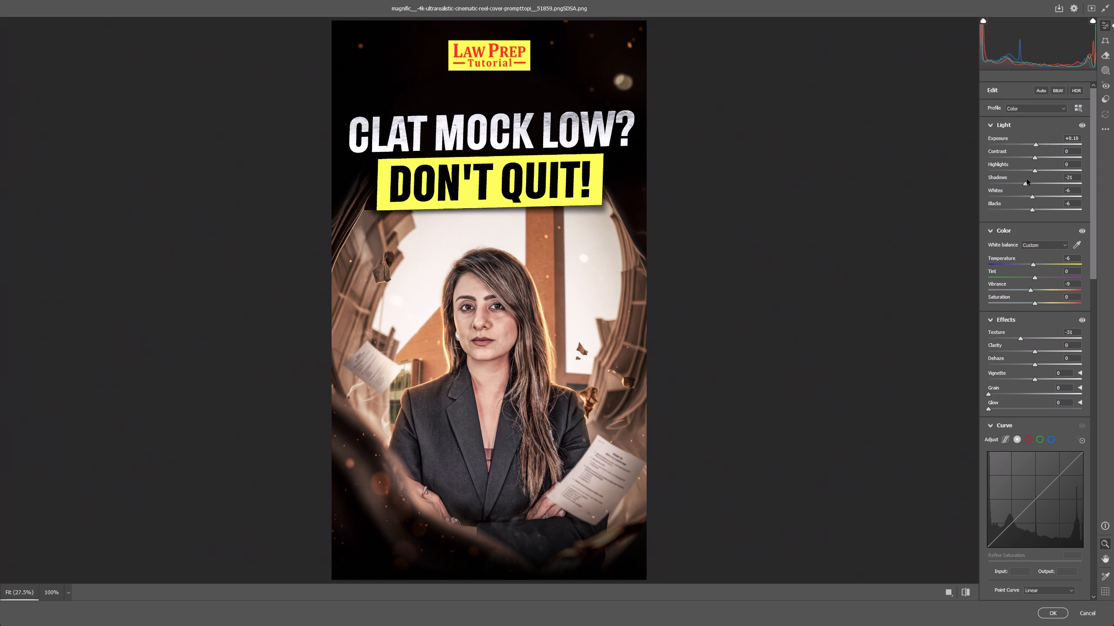
drag(1027, 179, 1037, 179)
drag(1036, 157, 1046, 156)
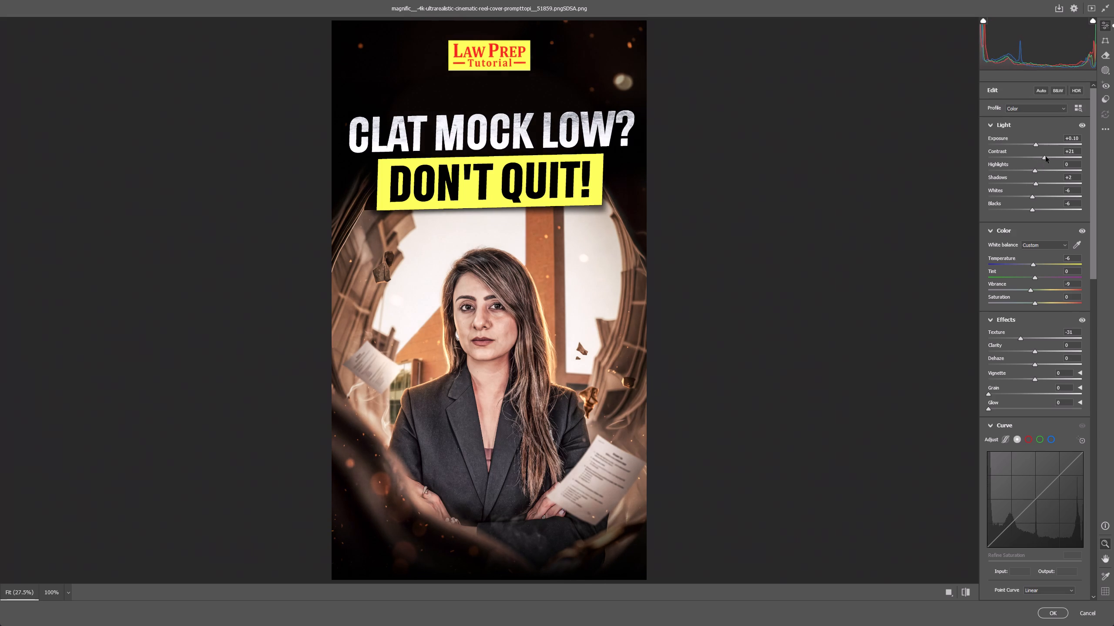
drag(1046, 156, 1043, 156)
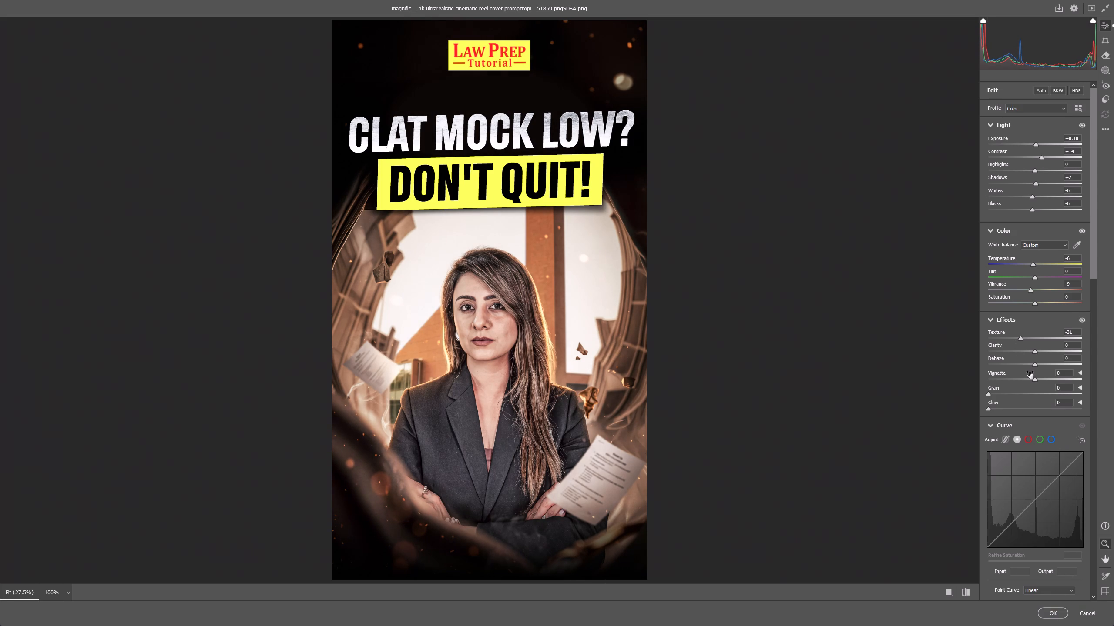
Set Clarity to +7, Dehaze to -1 and Vignette to -20 in the Camera Raw effects.
click(1033, 352)
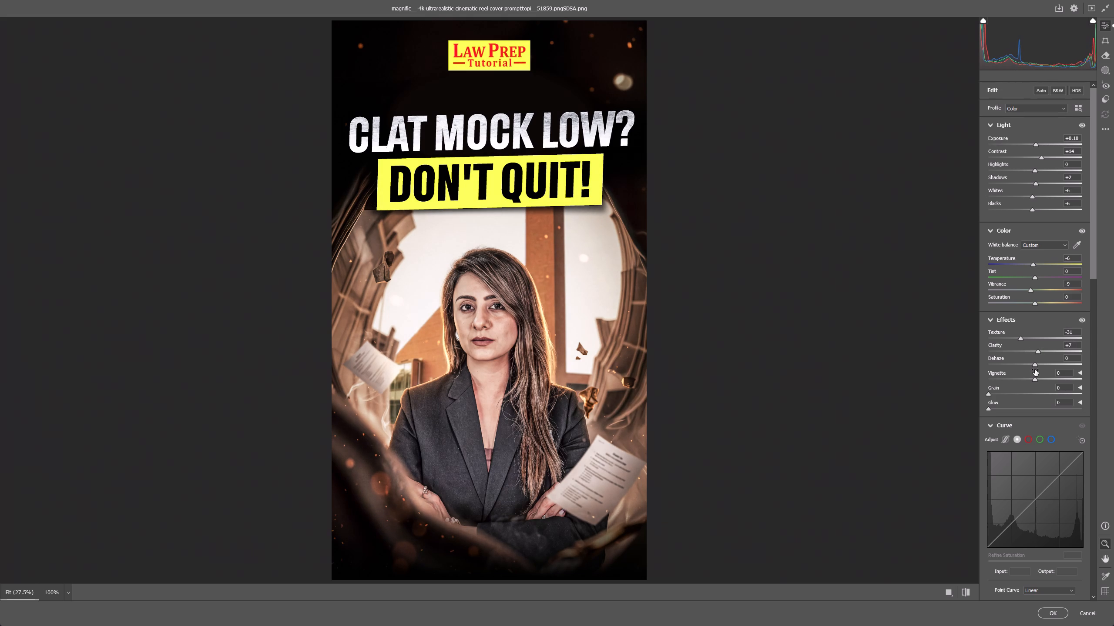
drag(1033, 365, 1040, 365)
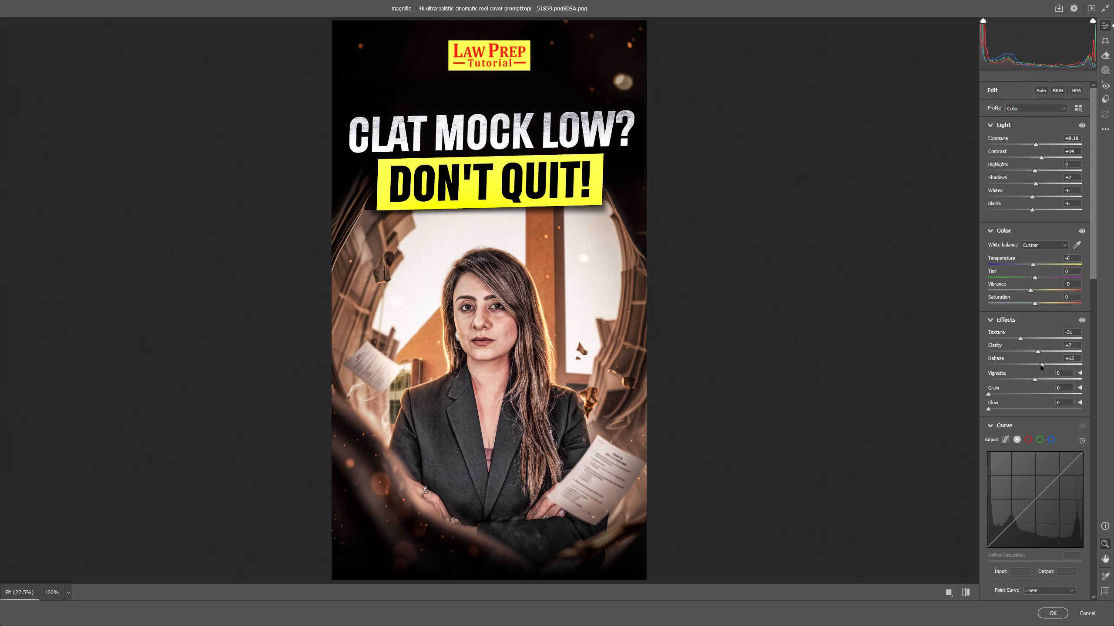
drag(1040, 365, 1038, 363)
drag(1036, 380, 1025, 377)
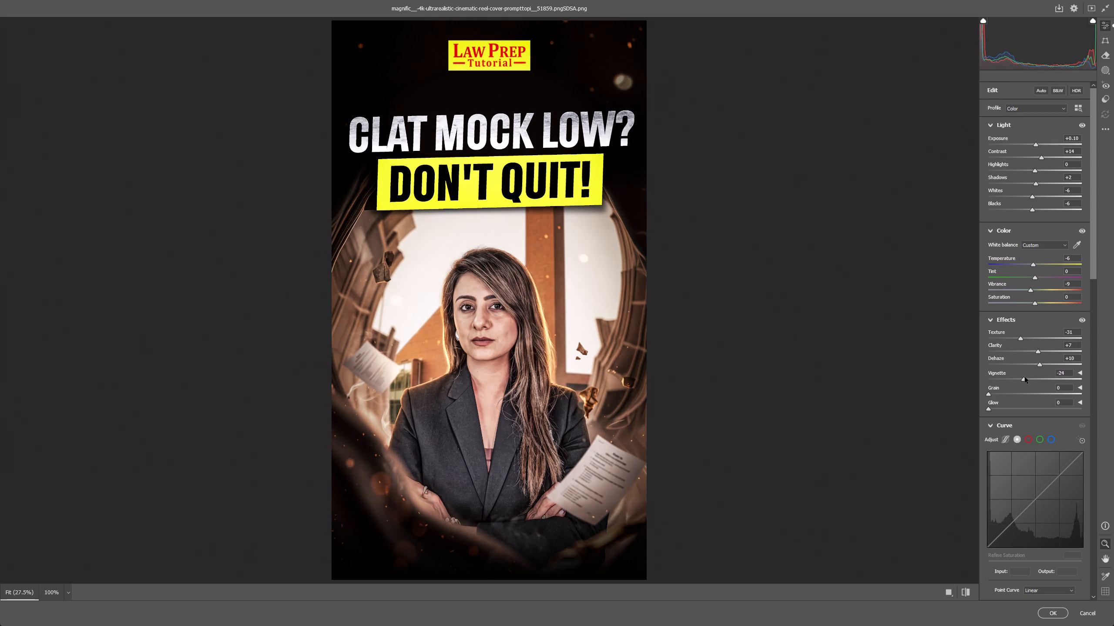
drag(1025, 377, 1027, 377)
drag(1039, 364, 1037, 363)
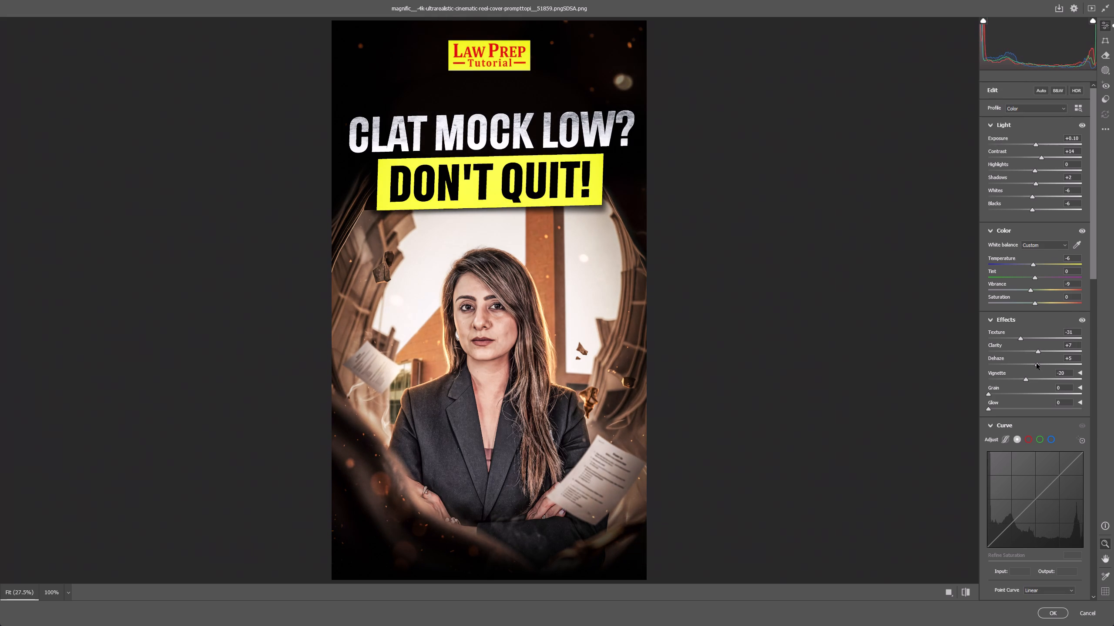
drag(1037, 363, 1034, 363)
Set Noise Reduction to 15 and apply the Camera Raw filter to the reel cover.
scroll(1020, 400, down, 2)
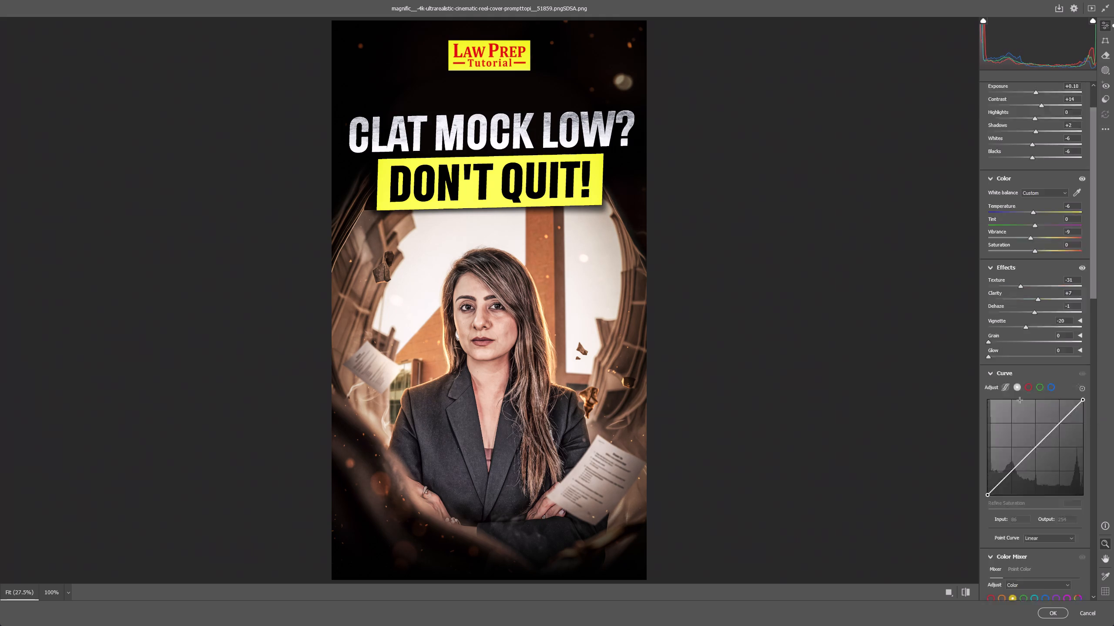
scroll(1020, 400, down, 6)
scroll(1006, 367, down, 4)
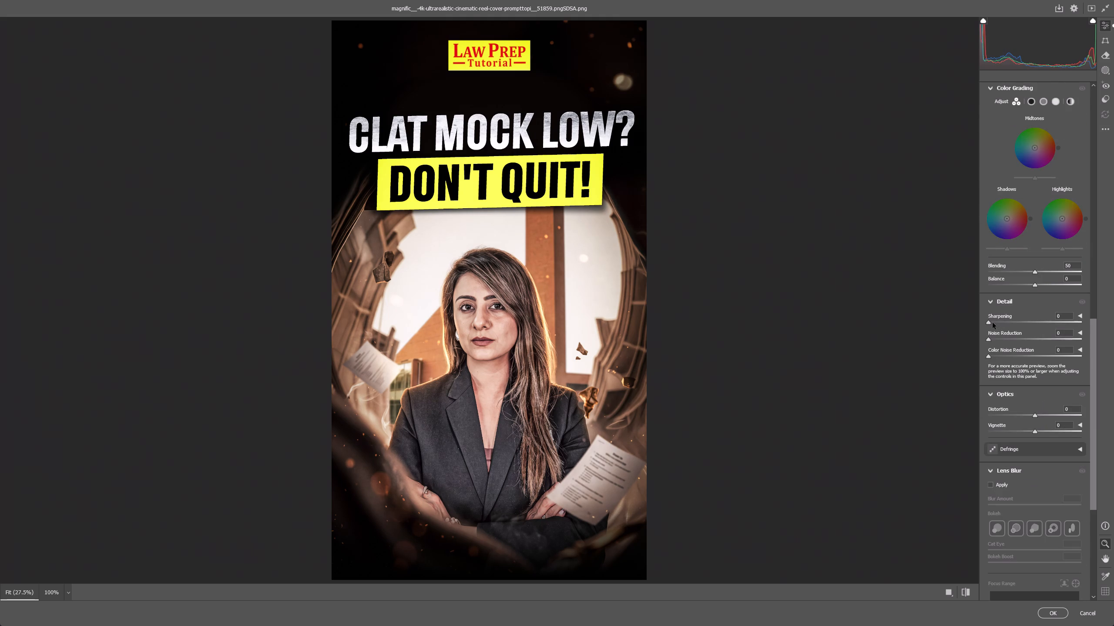
drag(992, 339, 1002, 339)
click(1053, 619)
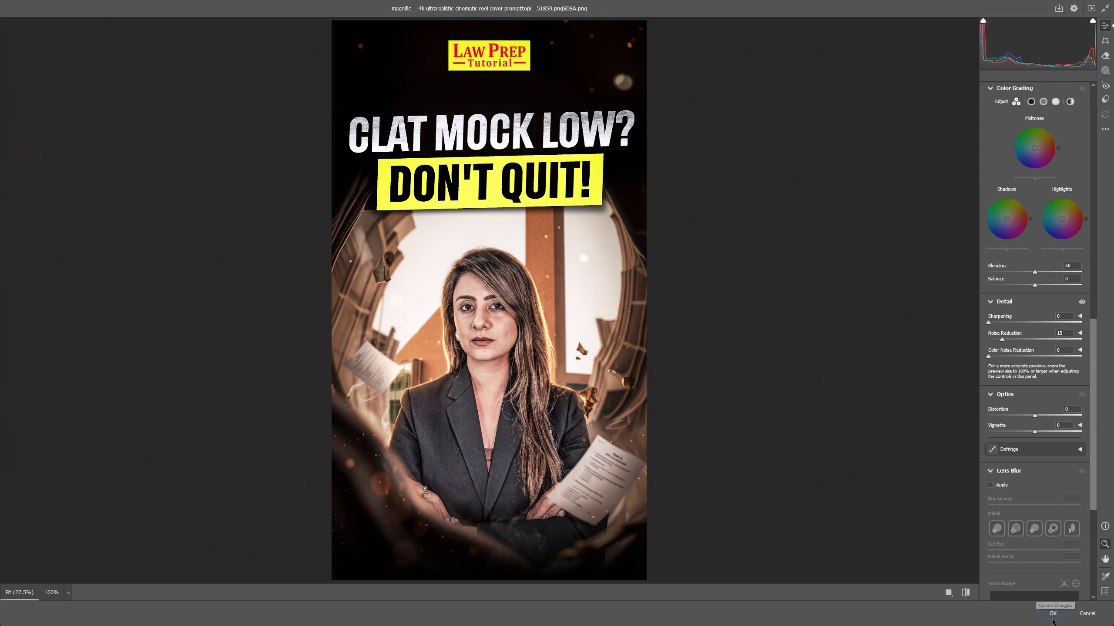
click(1051, 613)
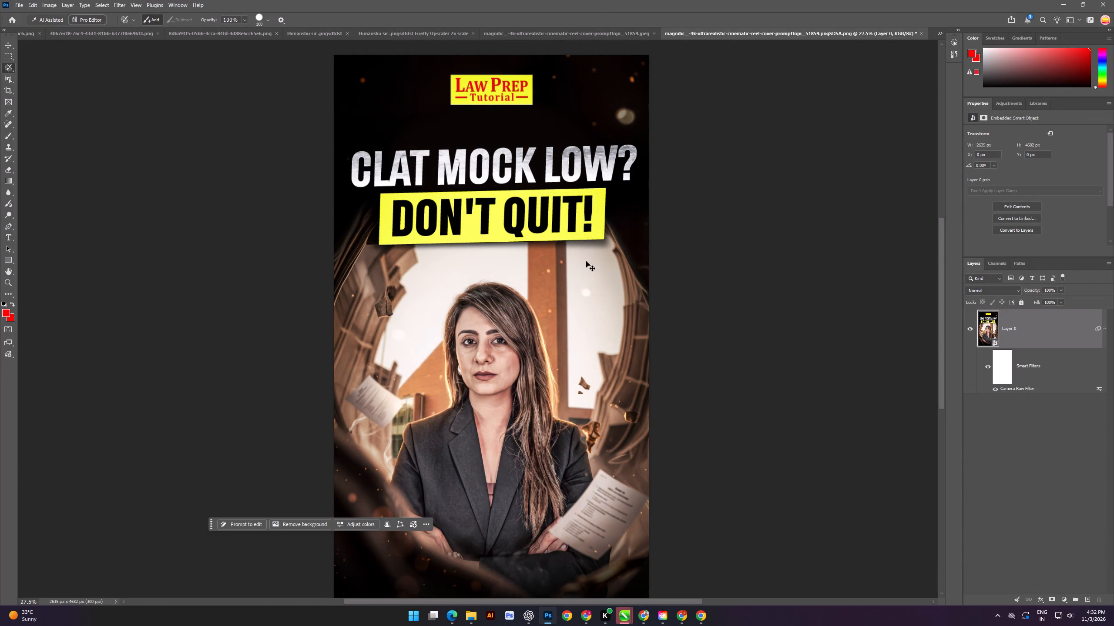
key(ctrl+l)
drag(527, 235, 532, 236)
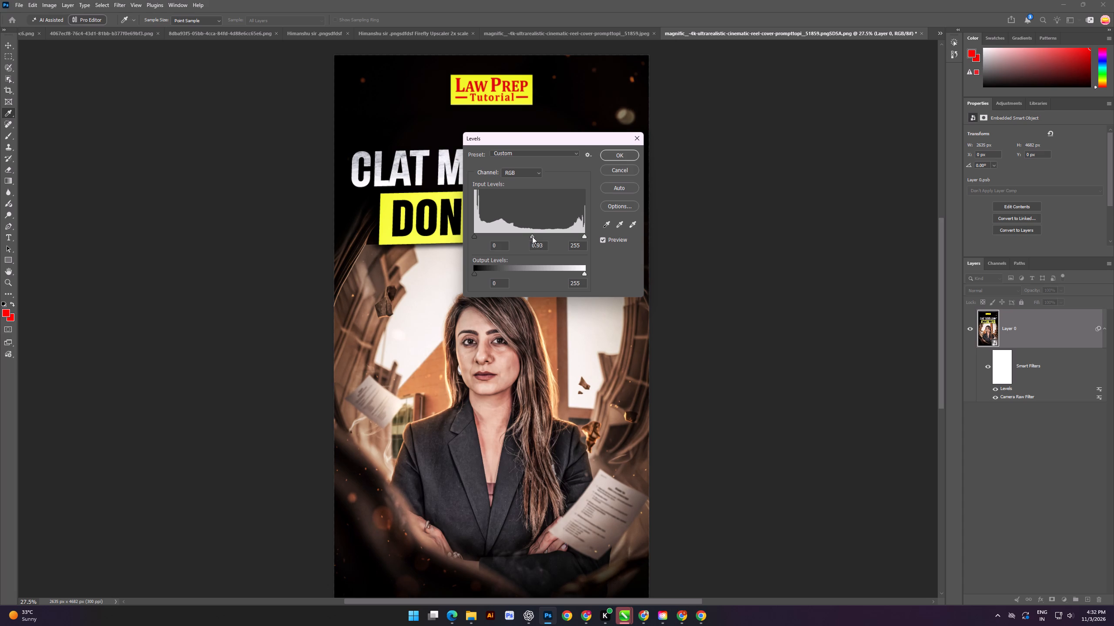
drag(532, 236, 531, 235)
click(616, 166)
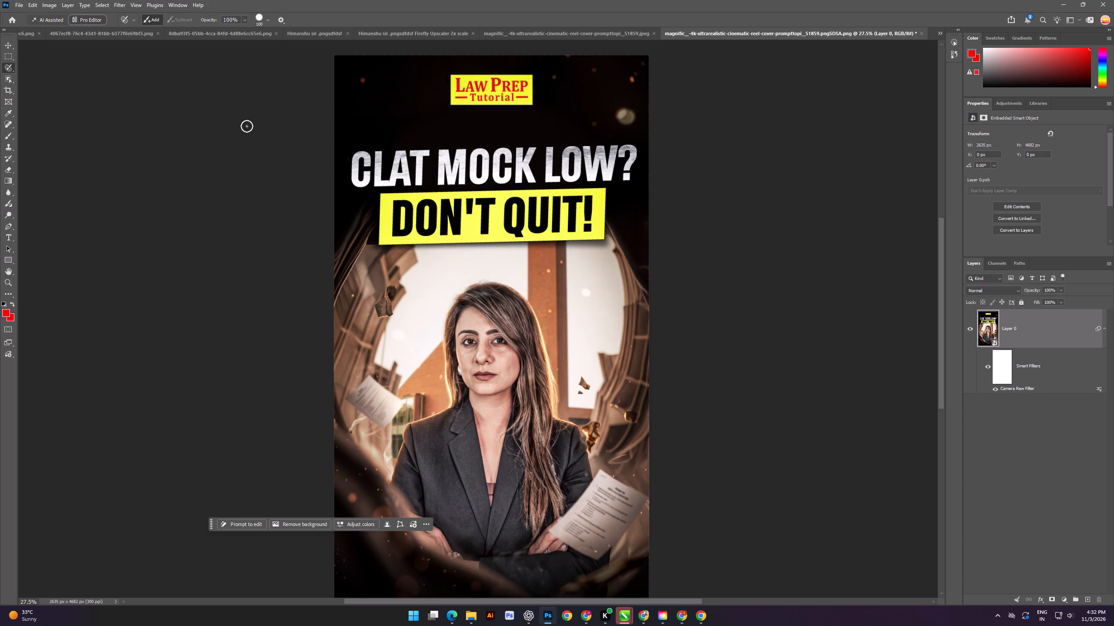
Quick-export the regraded reel cover as PNG to the Downloads folder, adding dsad to the end of the file name.
click(18, 2)
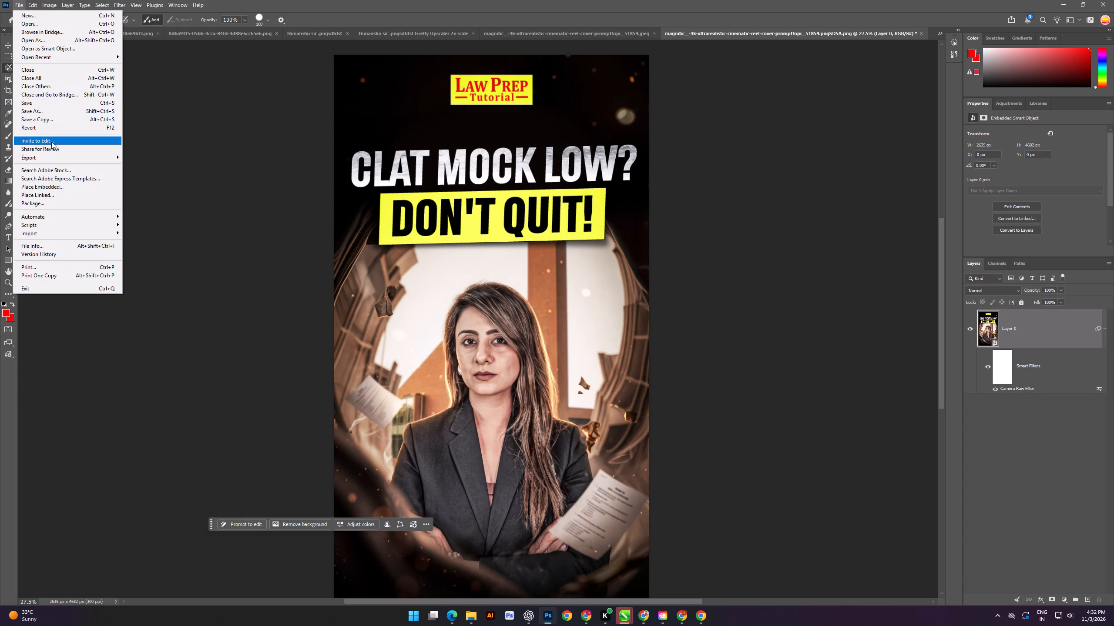
click(53, 156)
click(129, 157)
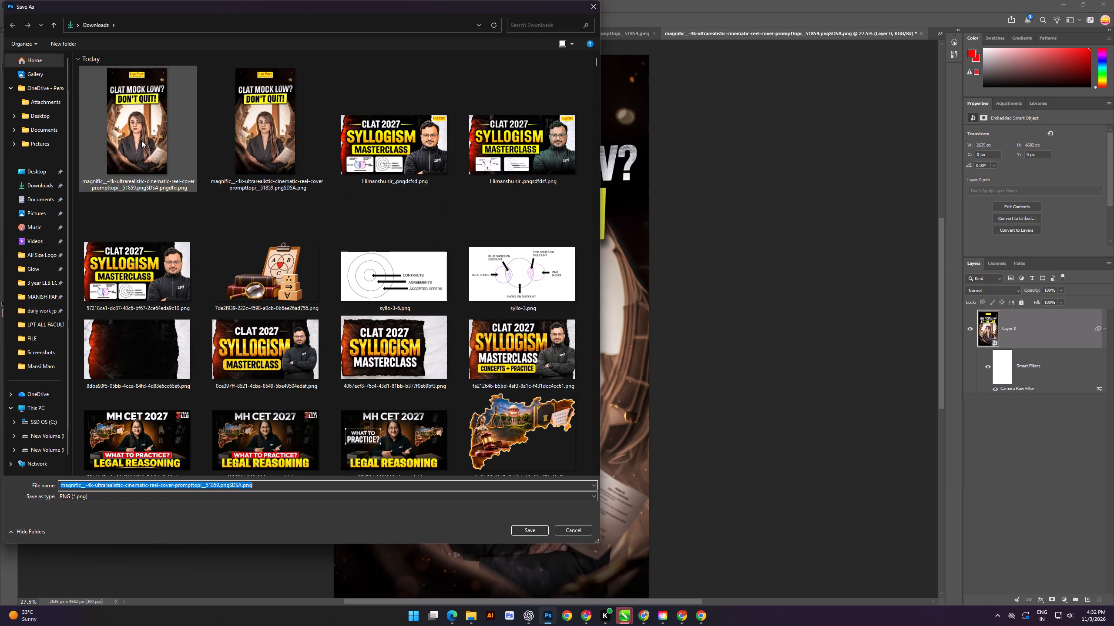
click(266, 487)
text(dsad)
key(Return)
key(Return)
Switch to File Explorer, open the Downloads folder and compare previews of the newest reel cover export and the earlier versions.
click(476, 625)
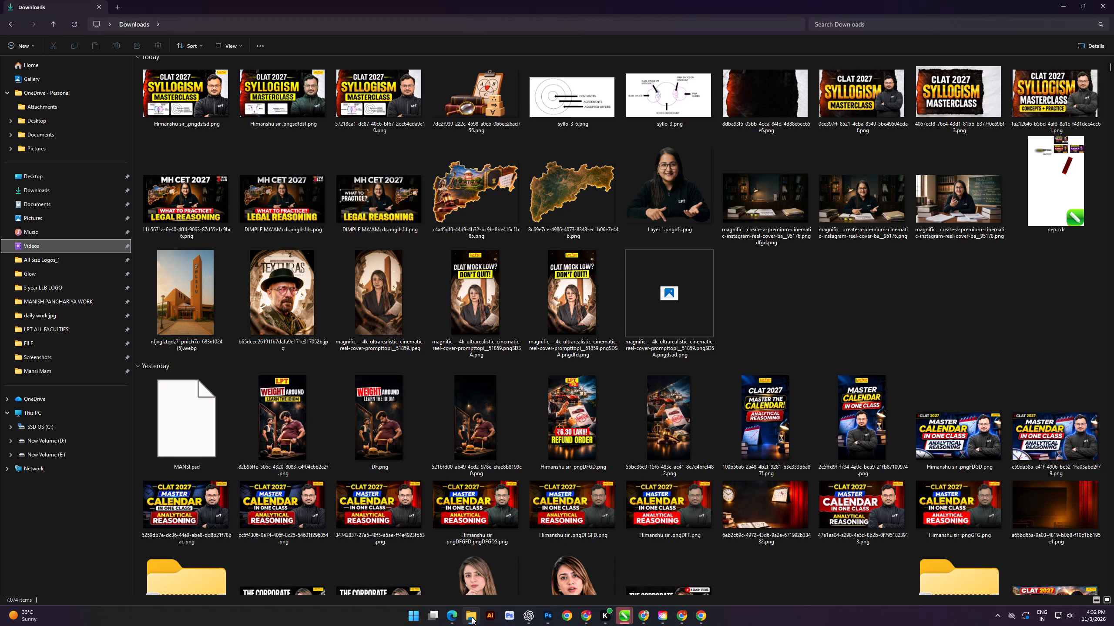
click(35, 241)
click(52, 268)
click(73, 307)
click(64, 200)
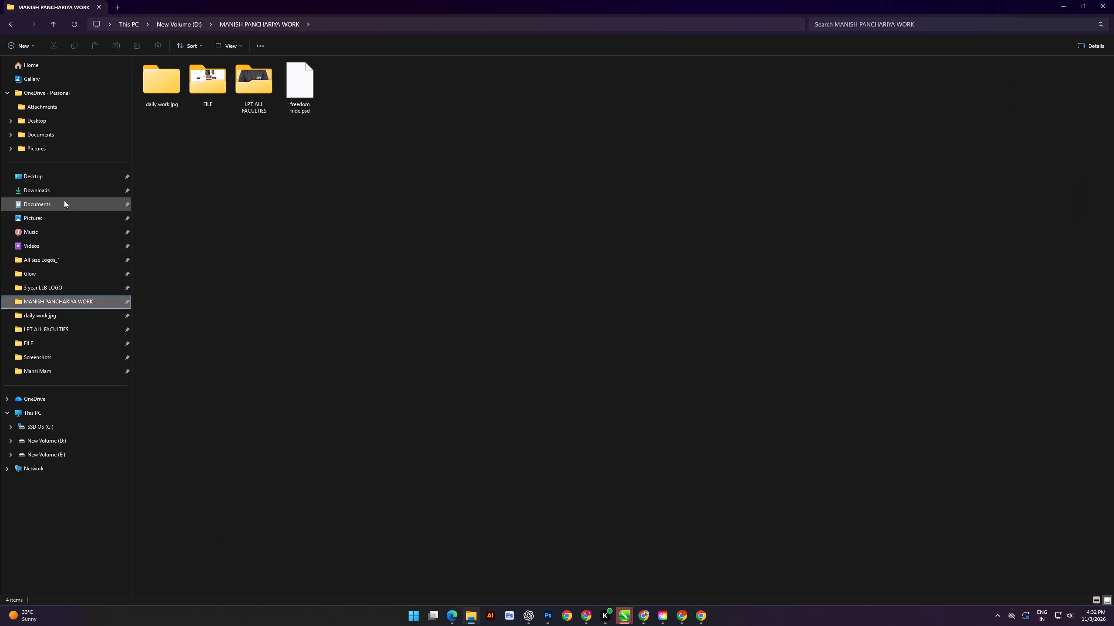
click(61, 186)
click(190, 111)
key(space)
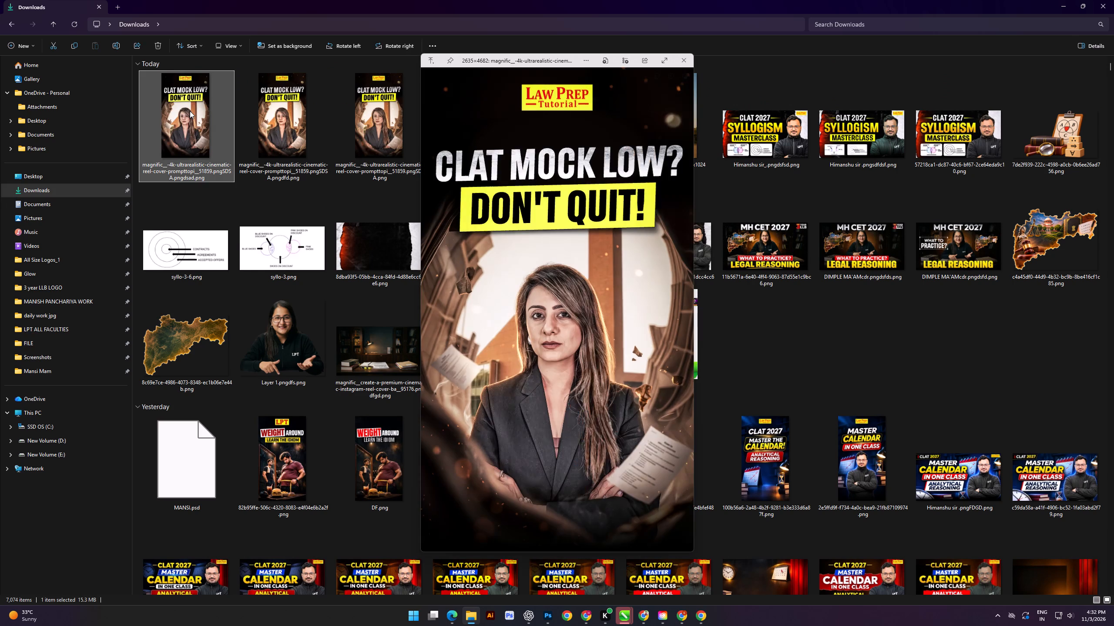
key(Right)
key(Left)
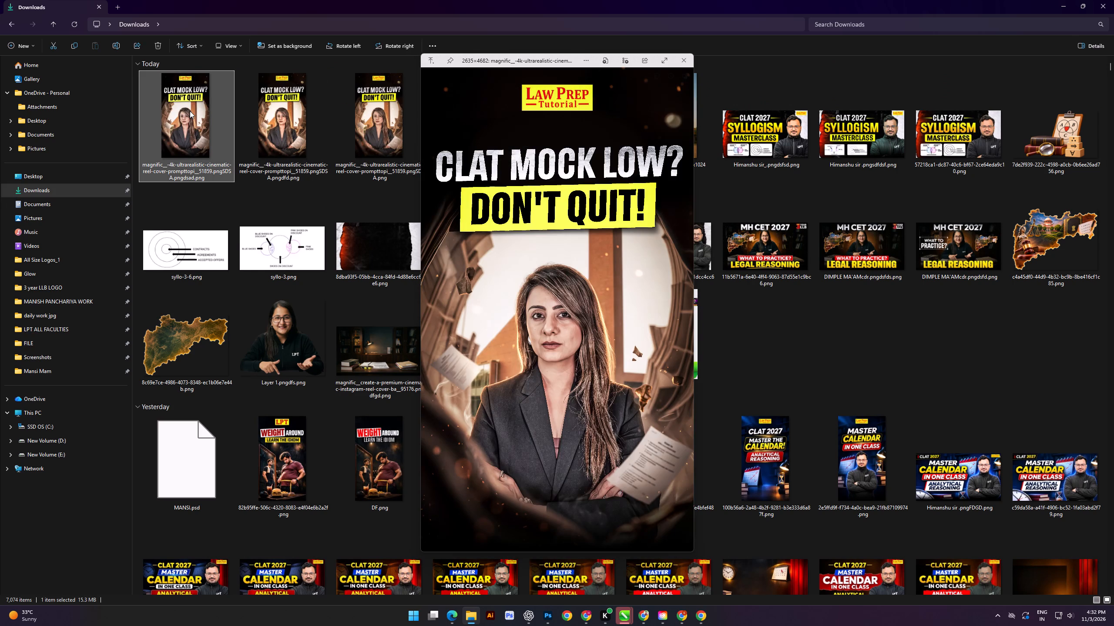
key(Right)
key(Right)
key(Left)
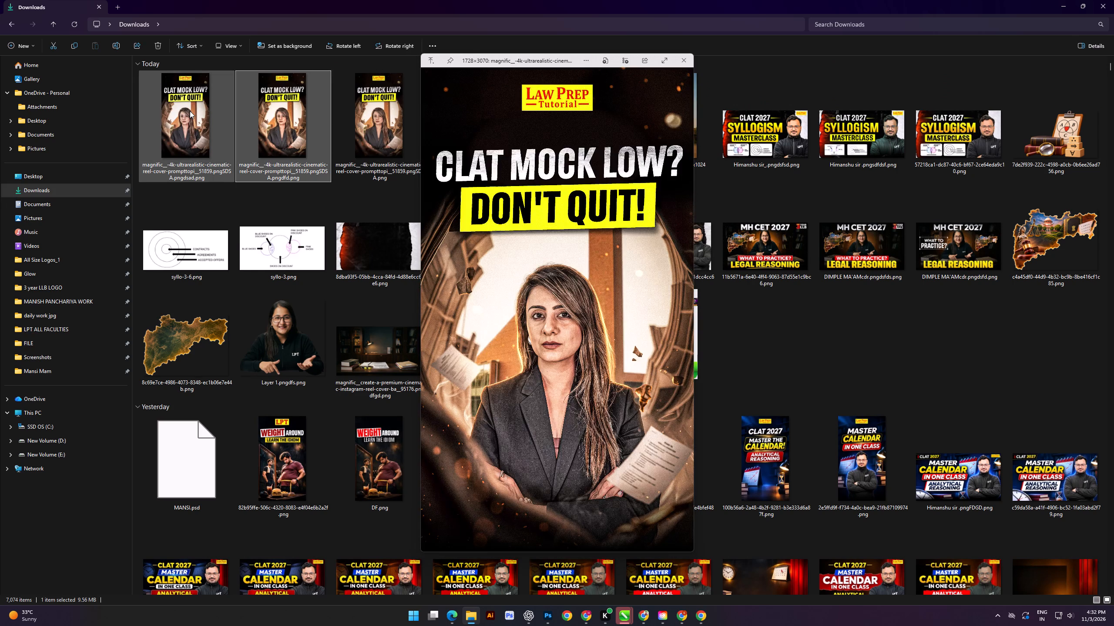
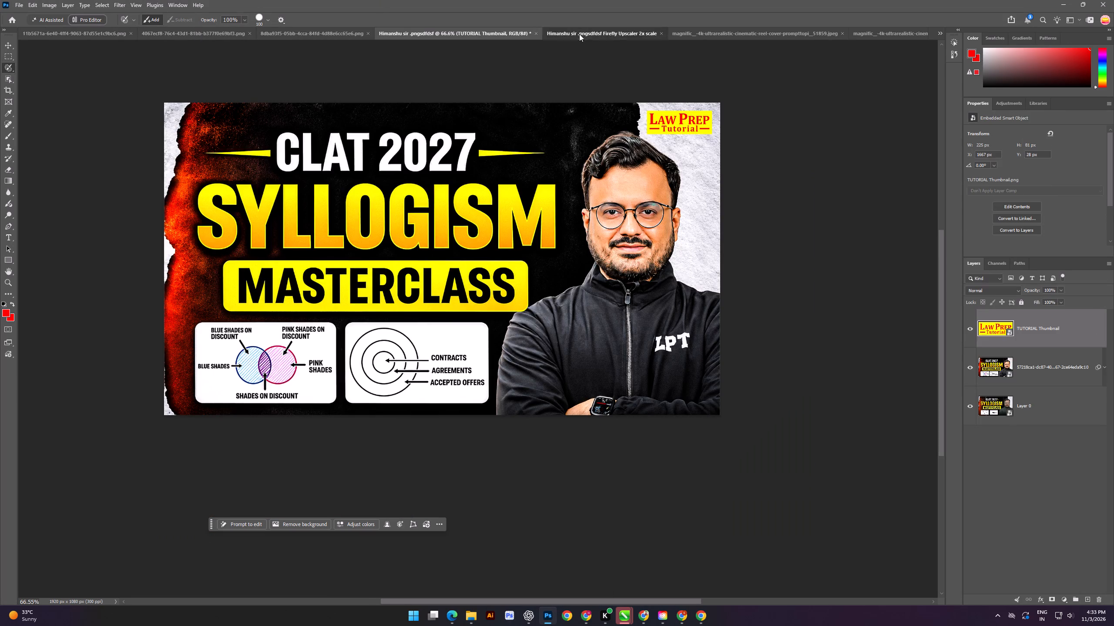
Look through the open documents and examine the MH CET 2027 Legal Reasoning thumbnail at different magnifications.
click(782, 31)
click(98, 38)
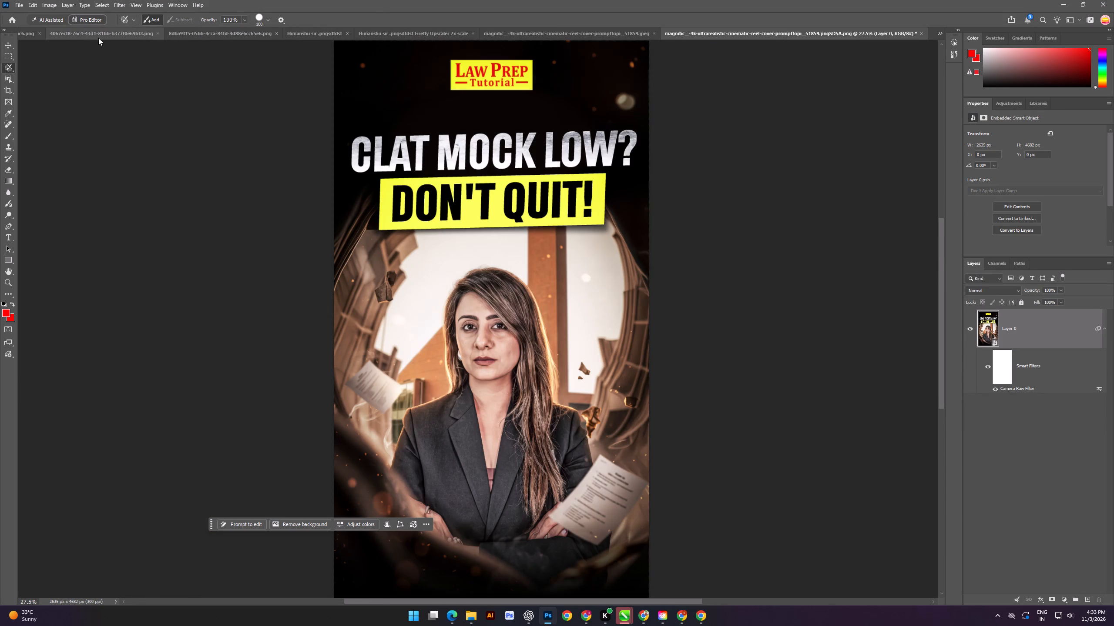
click(39, 37)
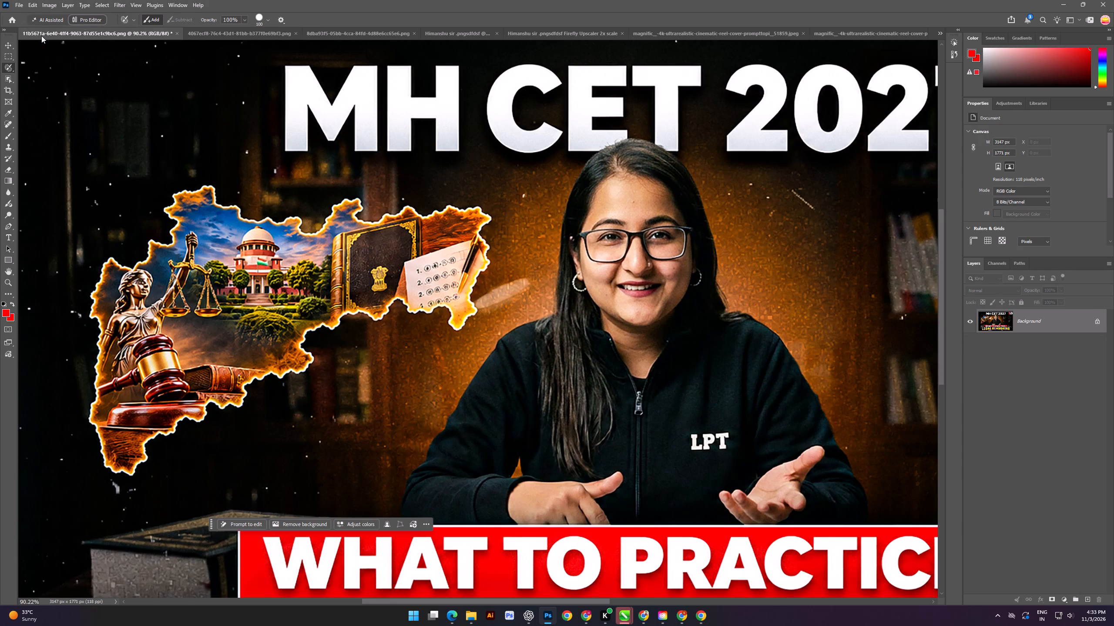
scroll(469, 186, down, 10)
scroll(497, 151, up, 3)
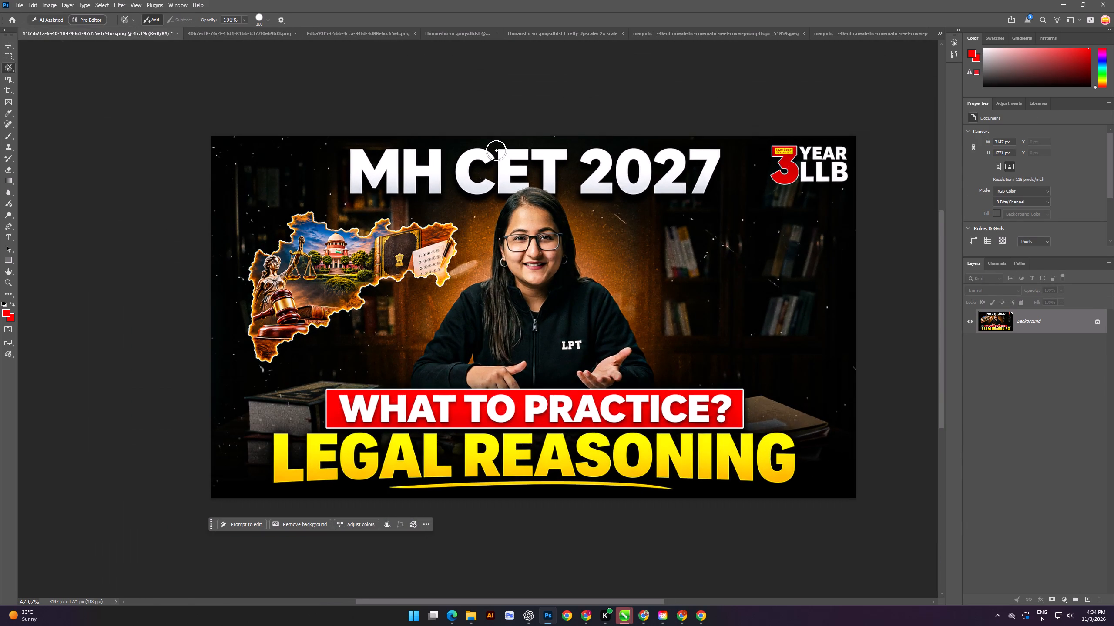
scroll(331, 128, up, 4)
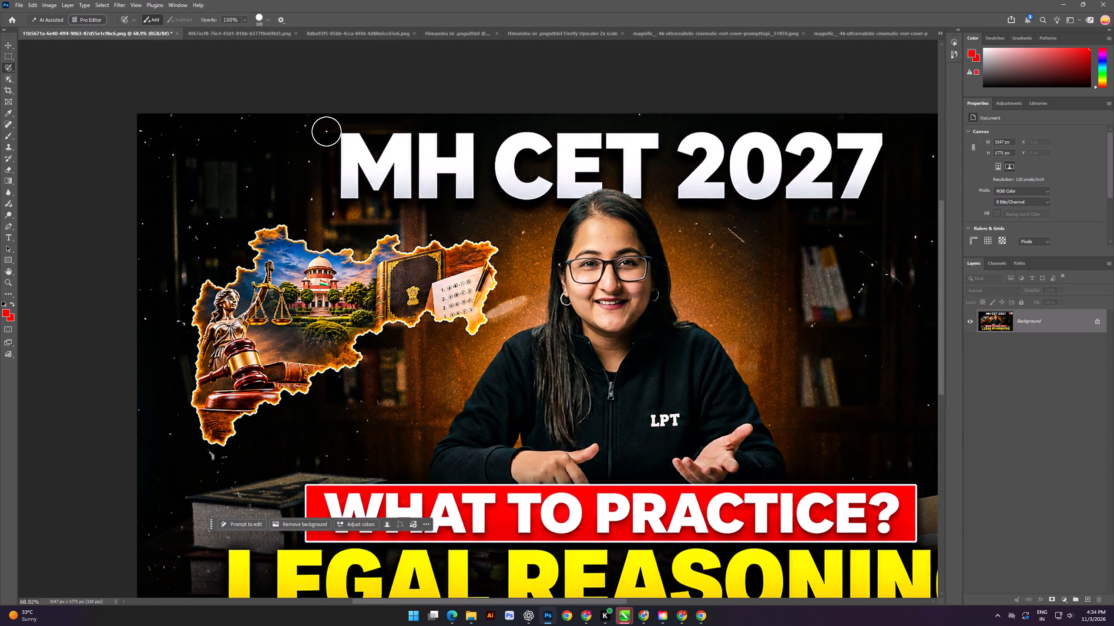
scroll(416, 132, down, 2)
alt+scroll(400, 127, up, 5)
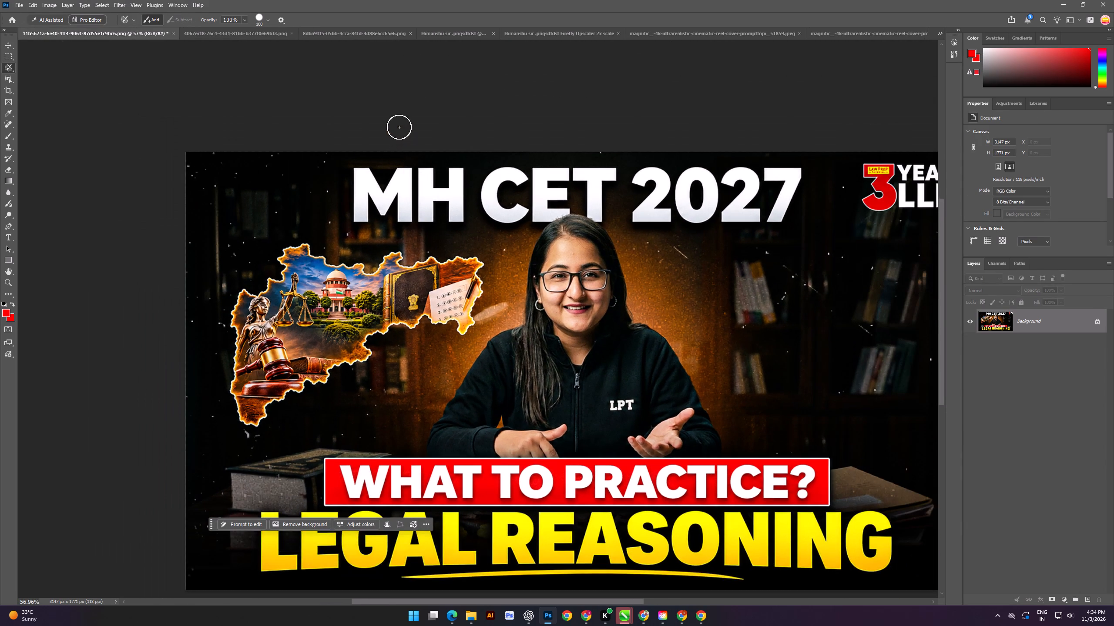
scroll(400, 158, up, 3)
scroll(397, 159, down, 3)
Switch to the Downloads folder in File Explorer.
key(alt+Tab)
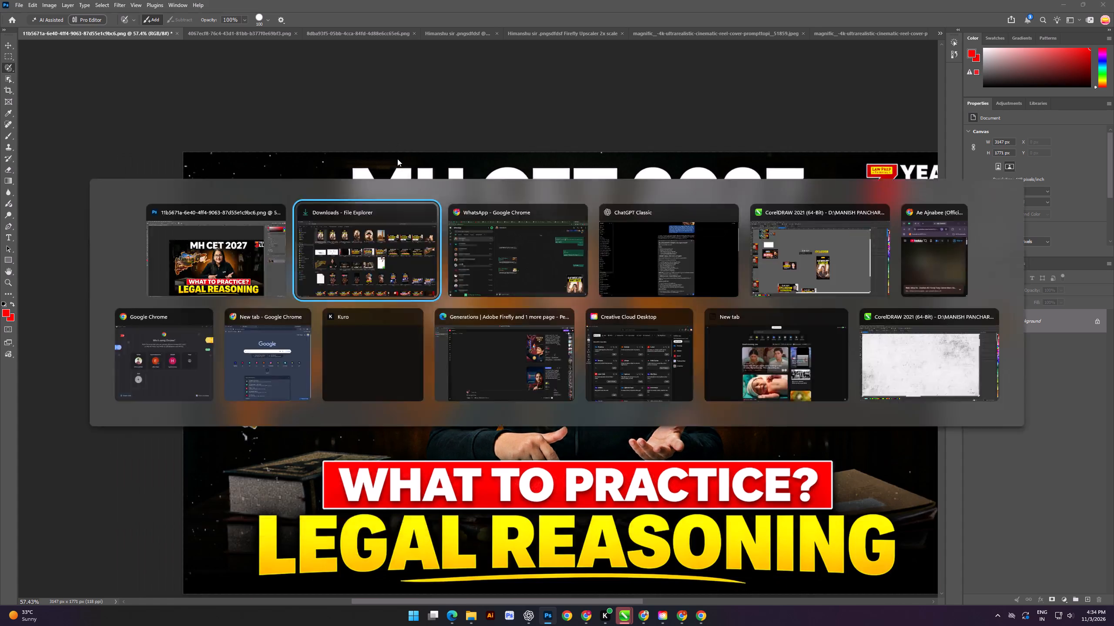
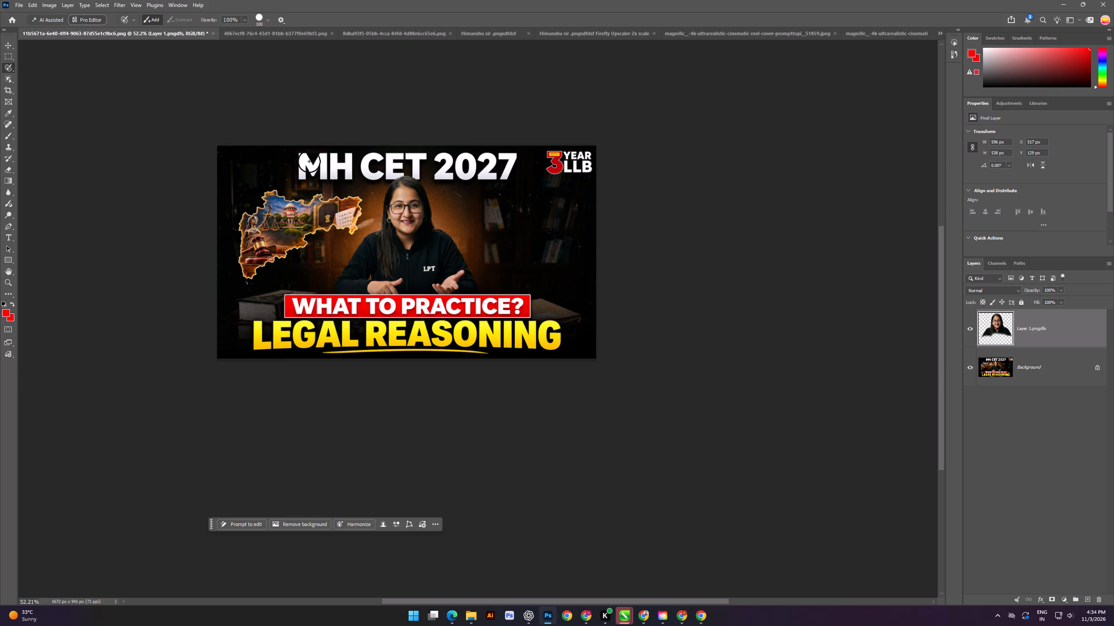
Brush-select the MH CET 2027 headline and remove it from the Background layer, with the woman's cutout layer hidden.
scroll(307, 161, up, 5)
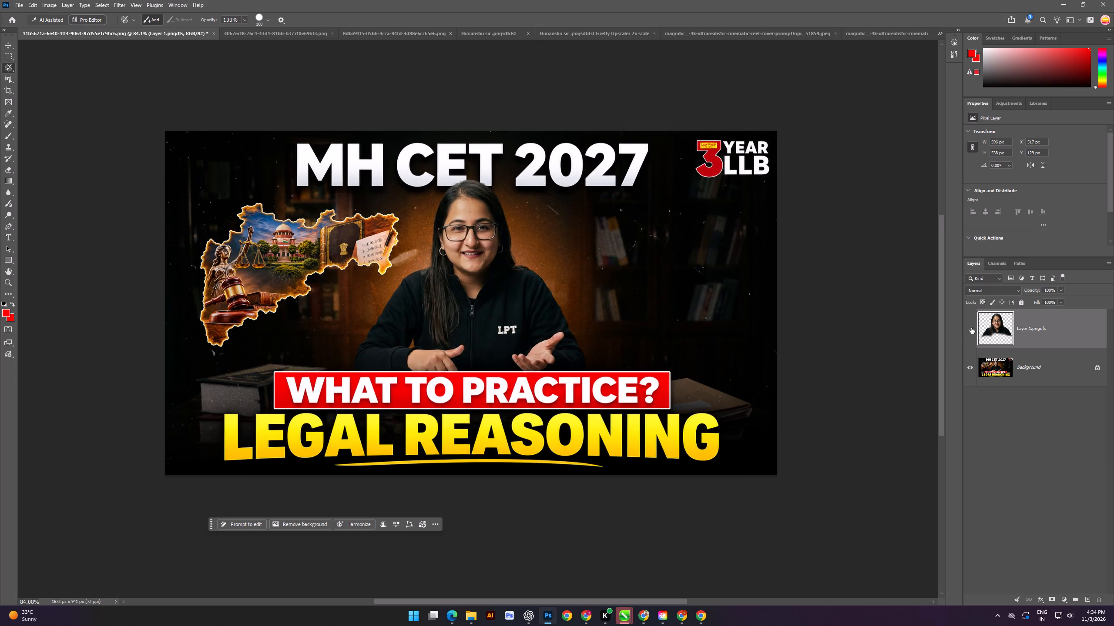
double_click(971, 327)
alt+scroll(454, 172, up, 9)
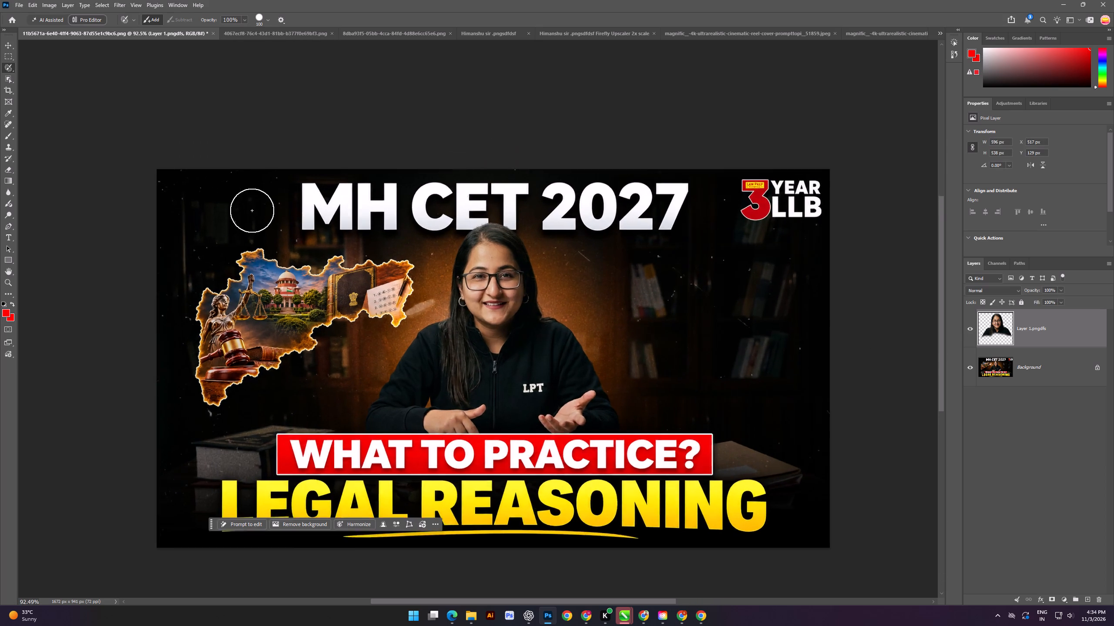
alt+scroll(252, 210, up, 2)
scroll(337, 193, down, 1)
drag(336, 190, 343, 190)
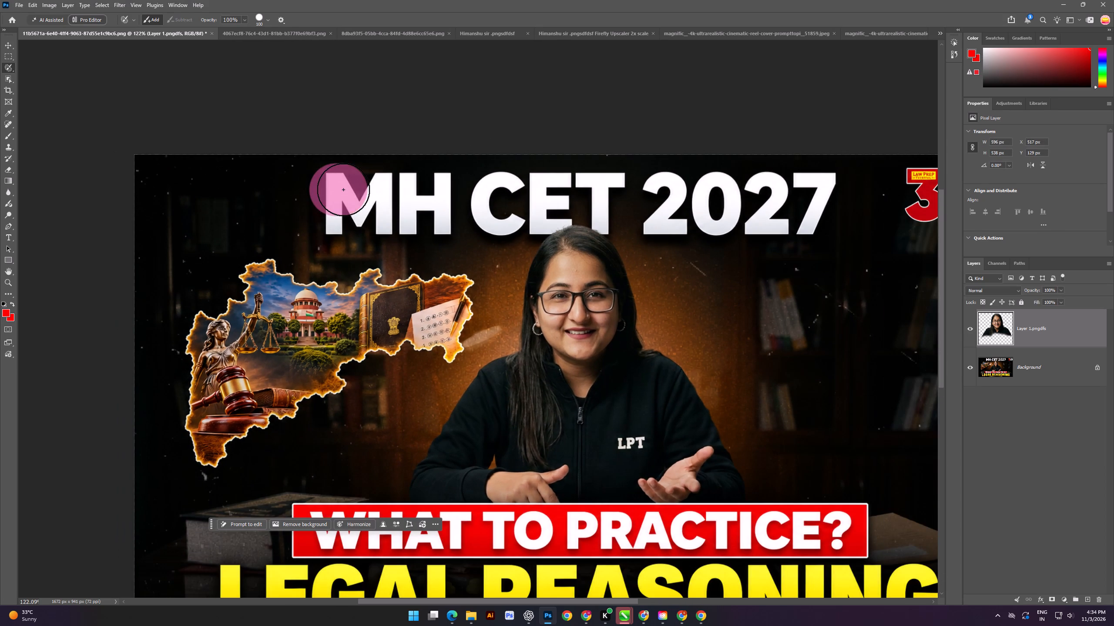
drag(343, 190, 815, 216)
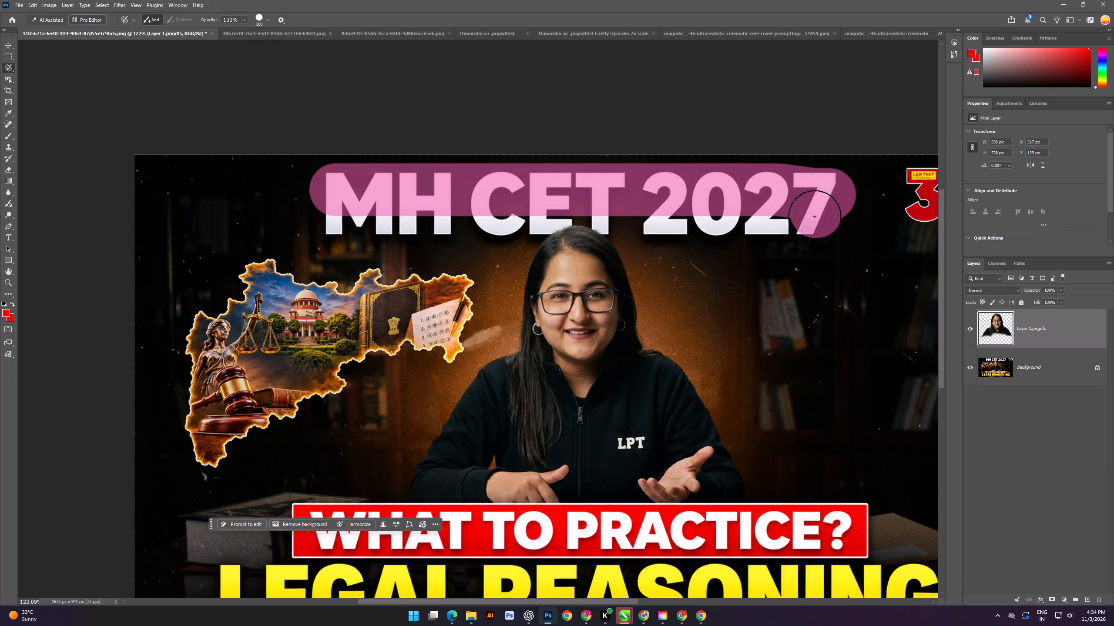
drag(815, 216, 330, 222)
click(966, 334)
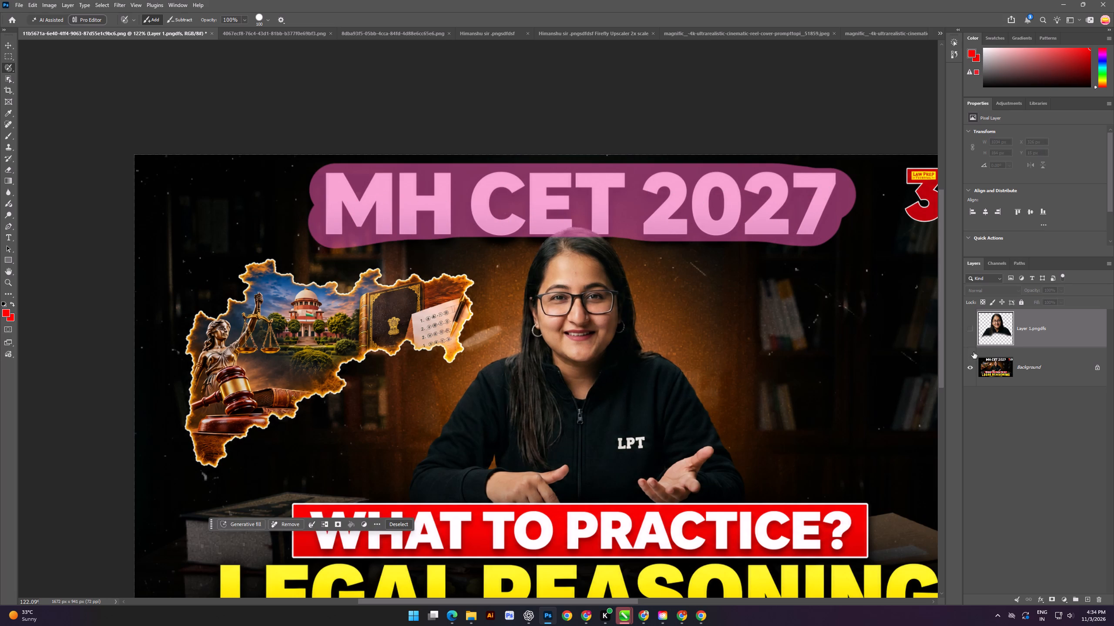
click(1006, 370)
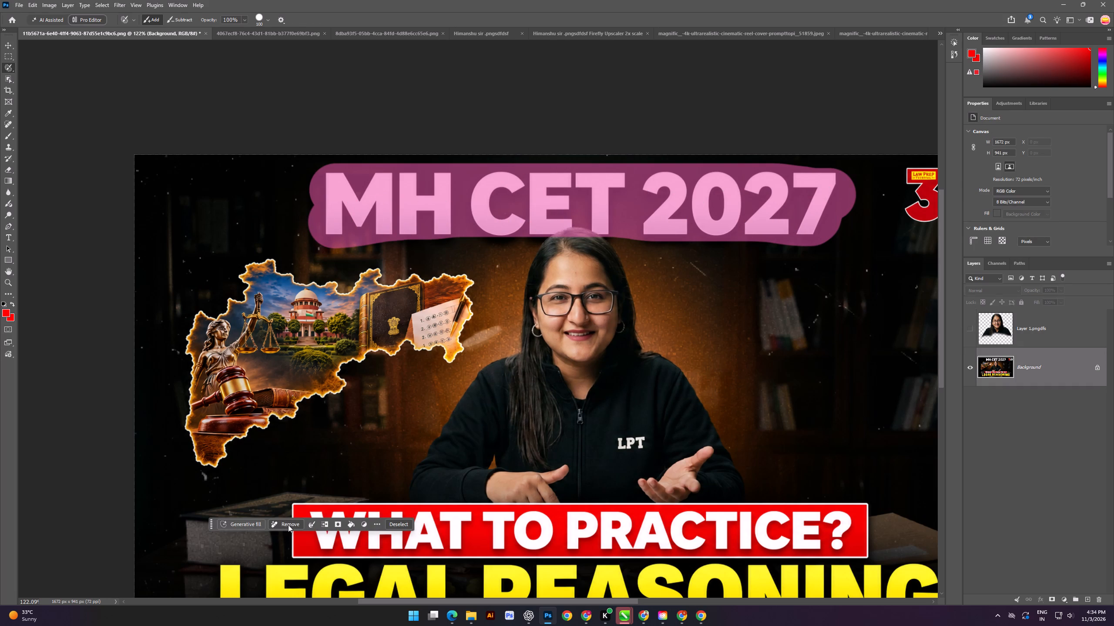
click(288, 525)
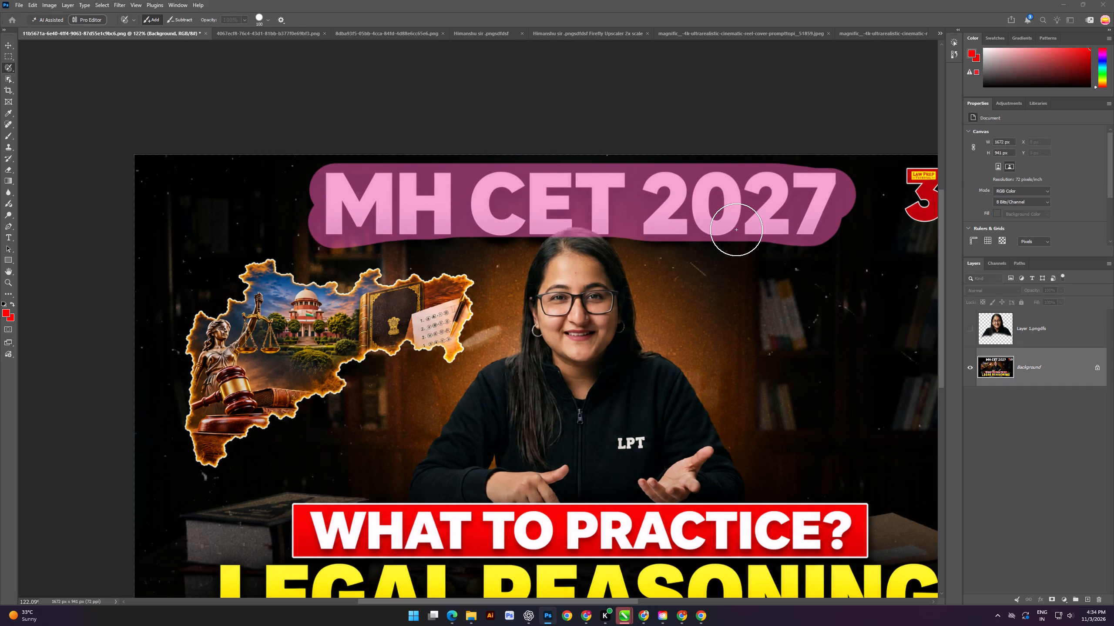
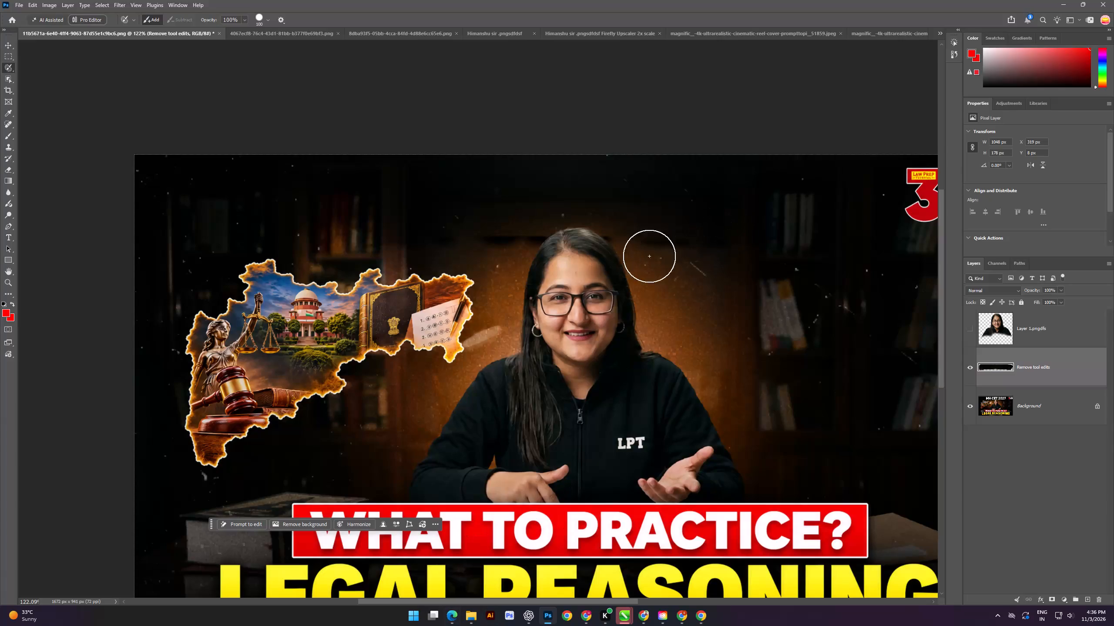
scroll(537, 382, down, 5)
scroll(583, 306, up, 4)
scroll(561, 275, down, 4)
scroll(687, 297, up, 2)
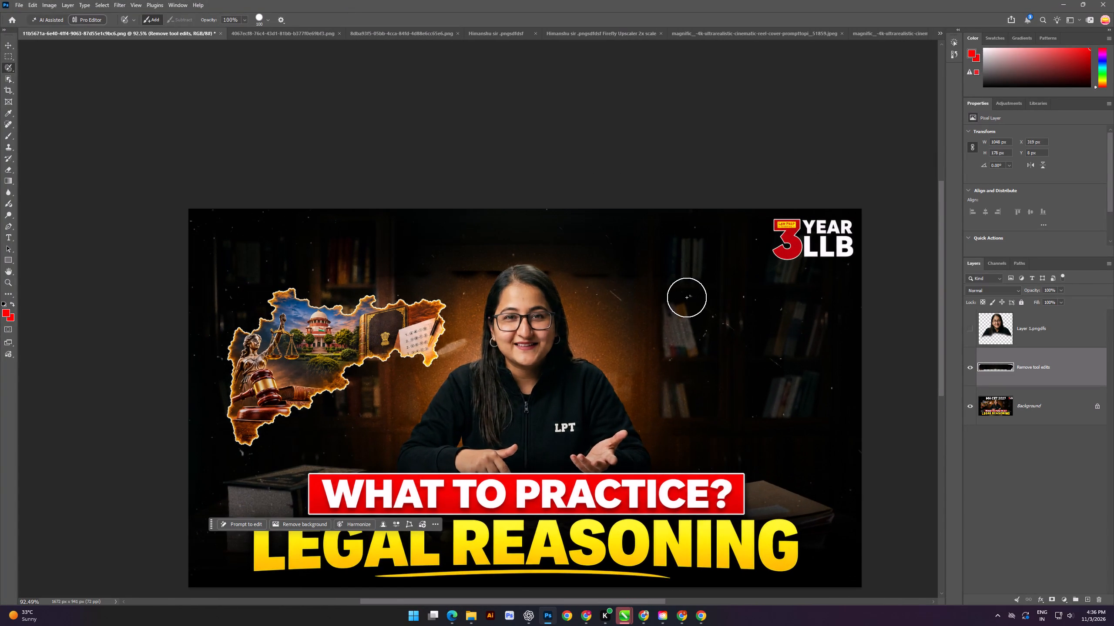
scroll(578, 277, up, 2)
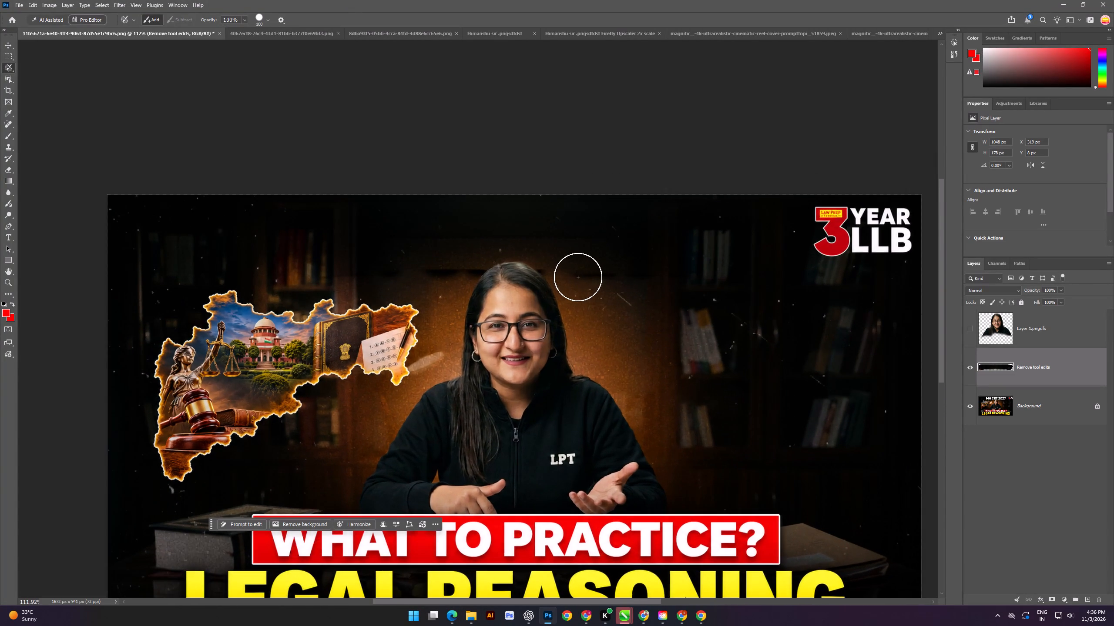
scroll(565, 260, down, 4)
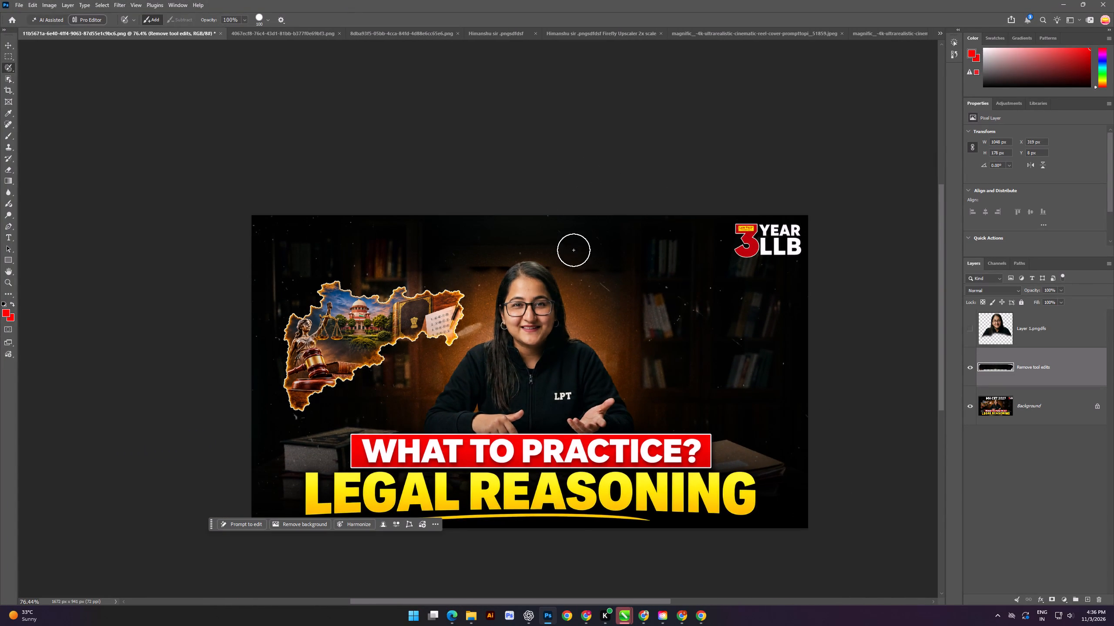
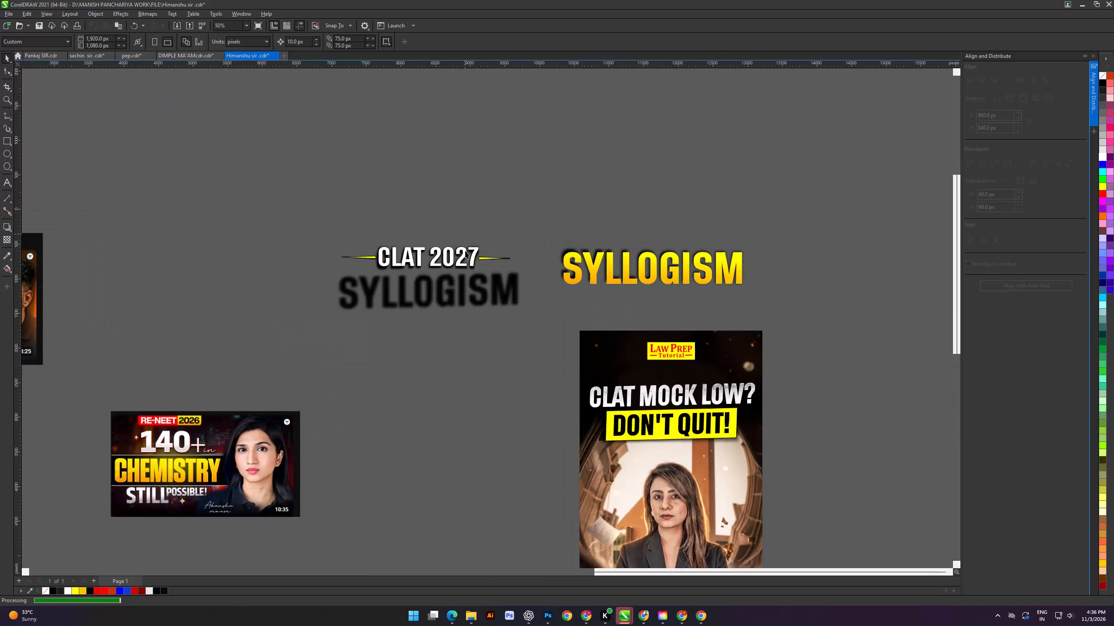
Move the yellow SYLLOGISM text away from the other artwork and replace its wording with MHCET LAW 2027 in uppercase.
alt+scroll(465, 240, up, 3)
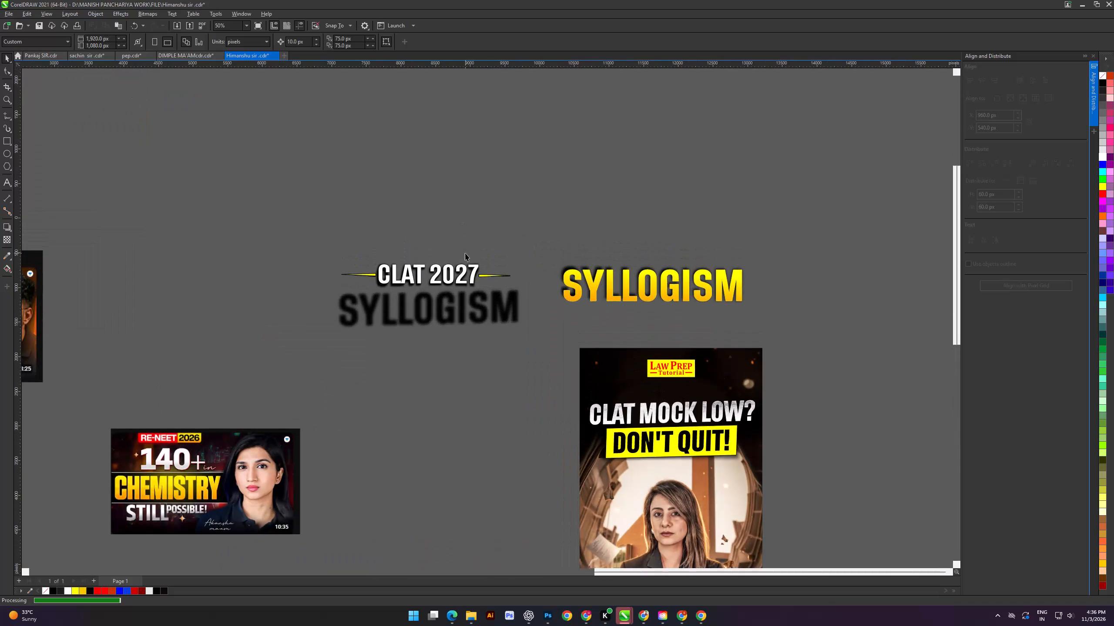
drag(594, 293, 519, 171)
click(463, 203)
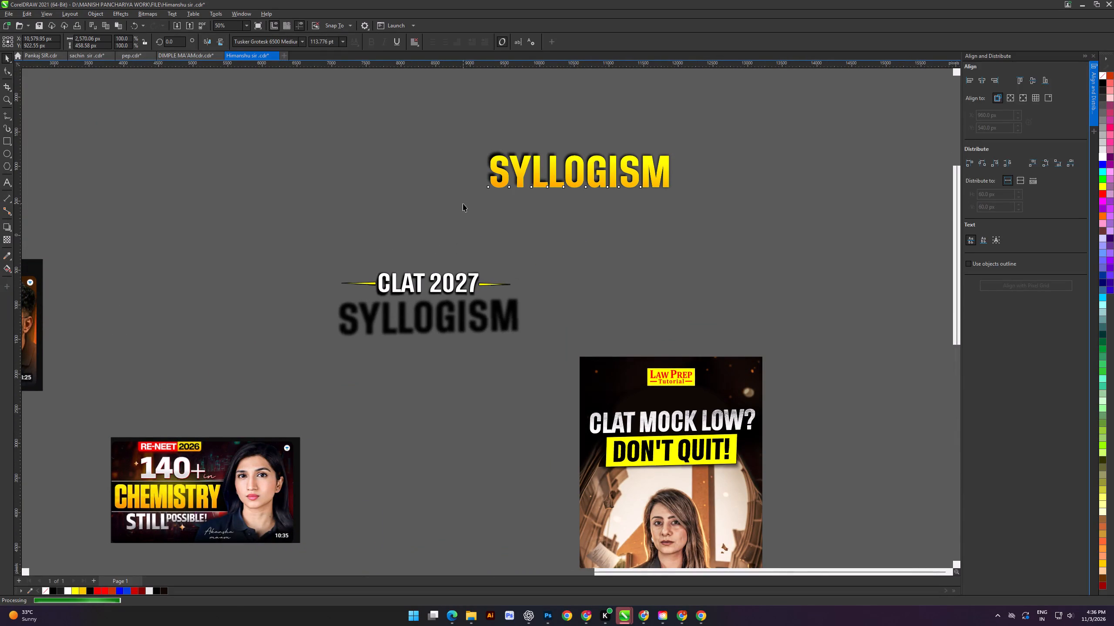
double_click(557, 184)
key(ctrl+a)
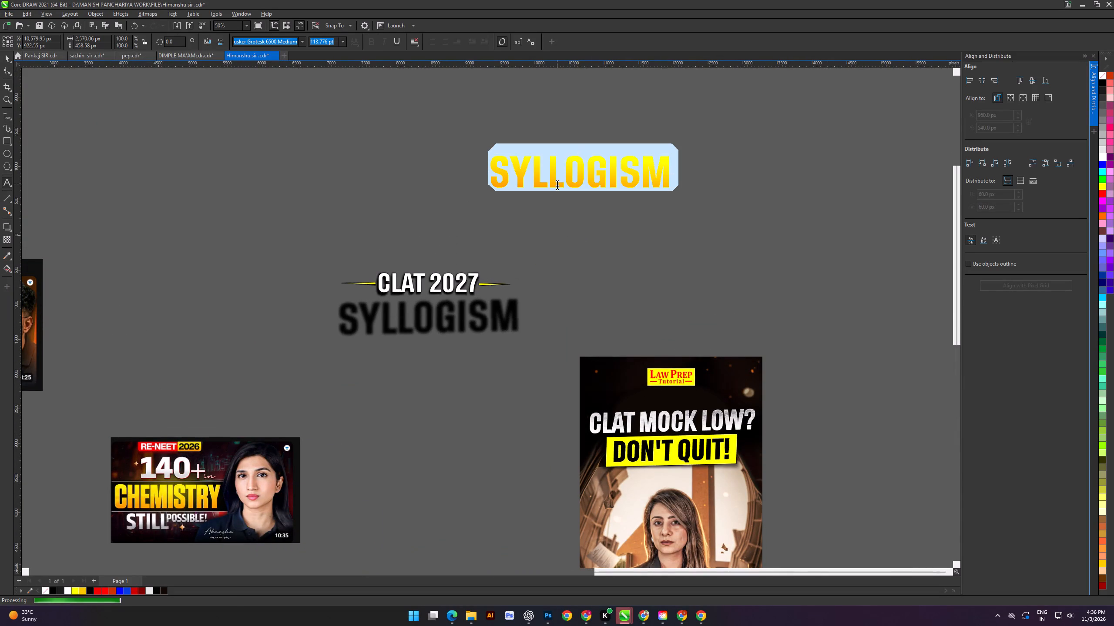
key(ctrl+v)
triple_click(557, 184)
key(shift+F3)
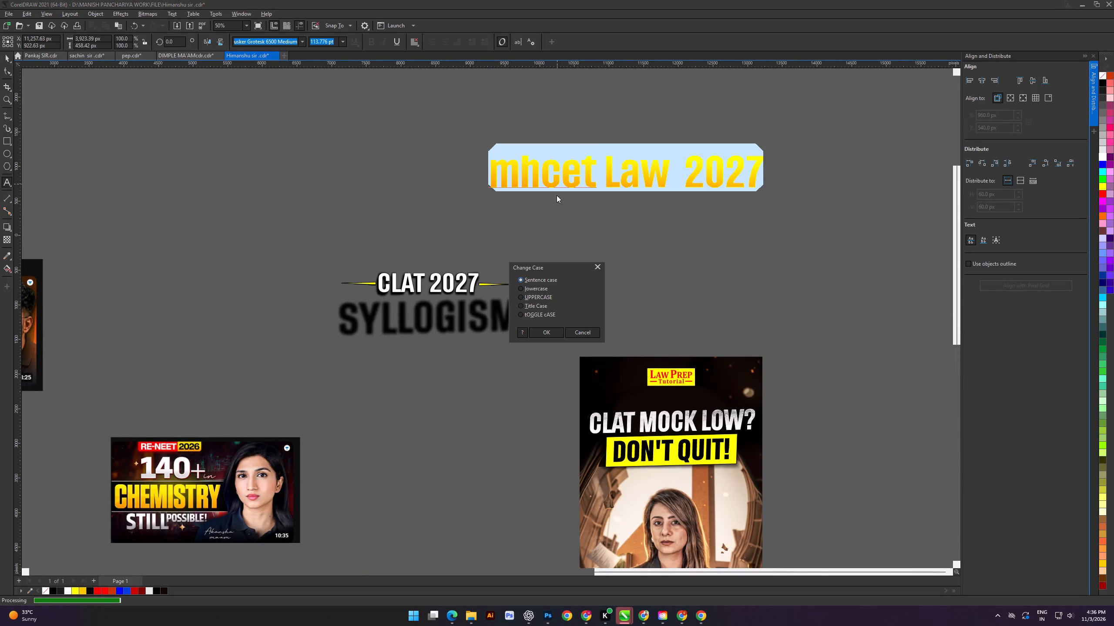
click(536, 296)
click(553, 333)
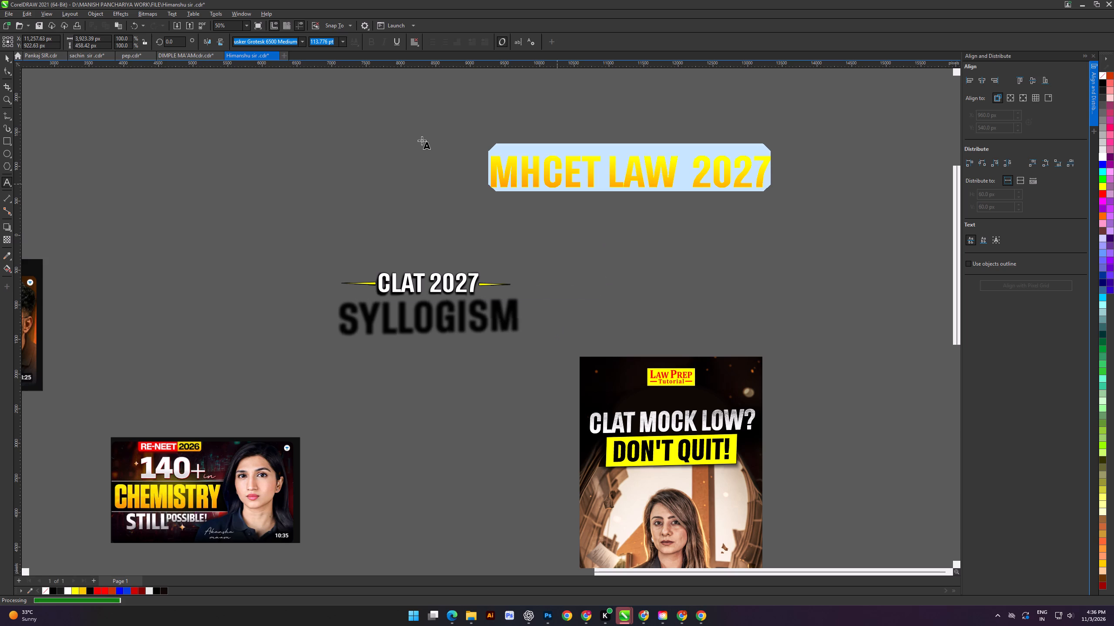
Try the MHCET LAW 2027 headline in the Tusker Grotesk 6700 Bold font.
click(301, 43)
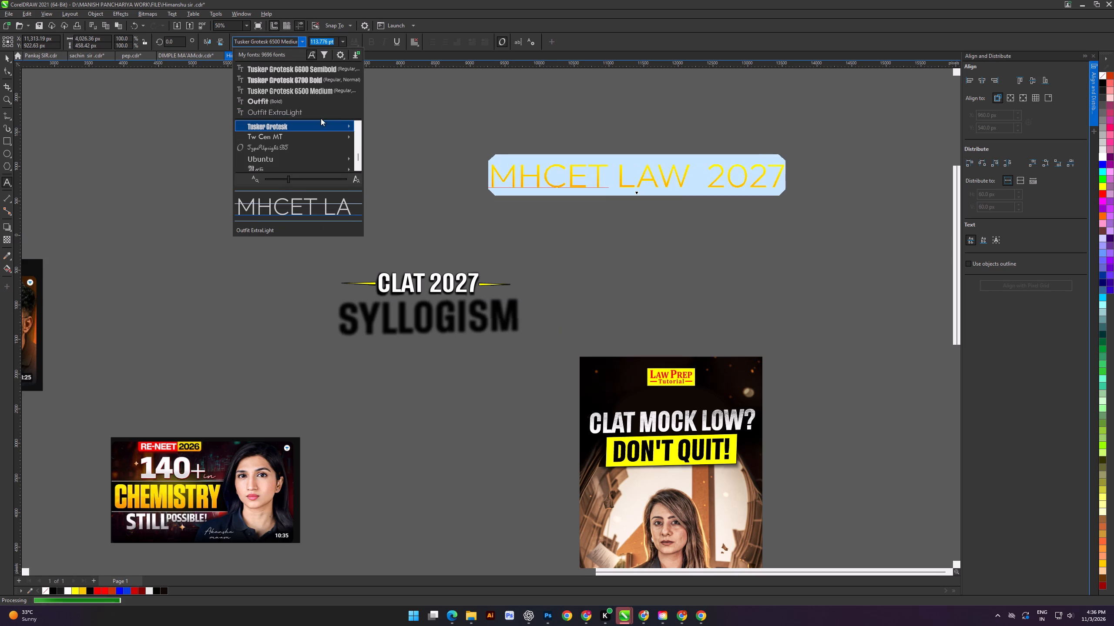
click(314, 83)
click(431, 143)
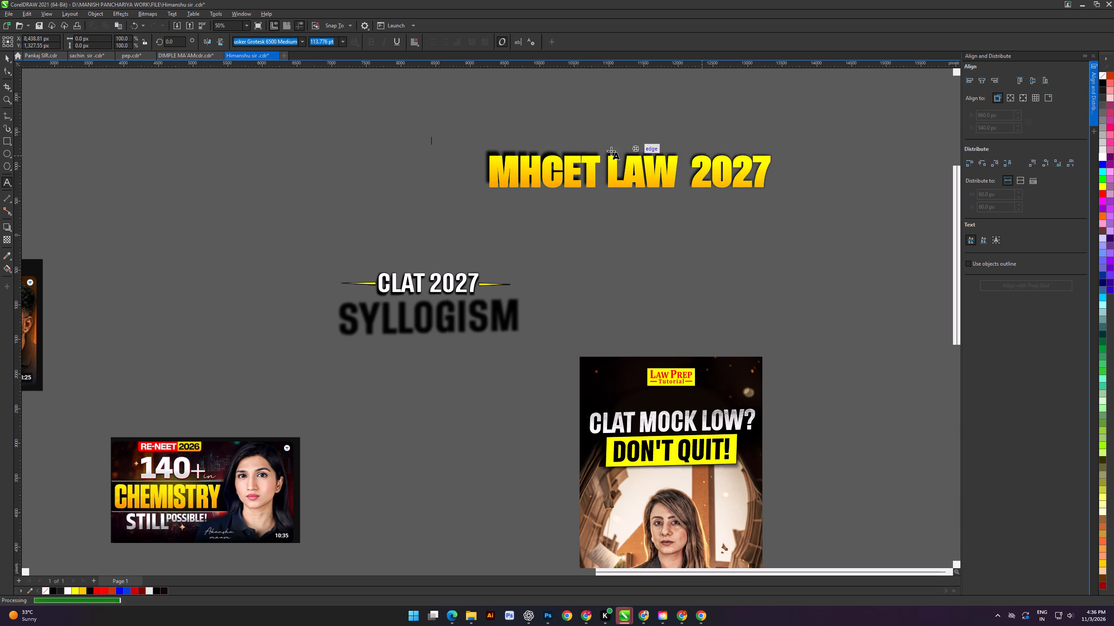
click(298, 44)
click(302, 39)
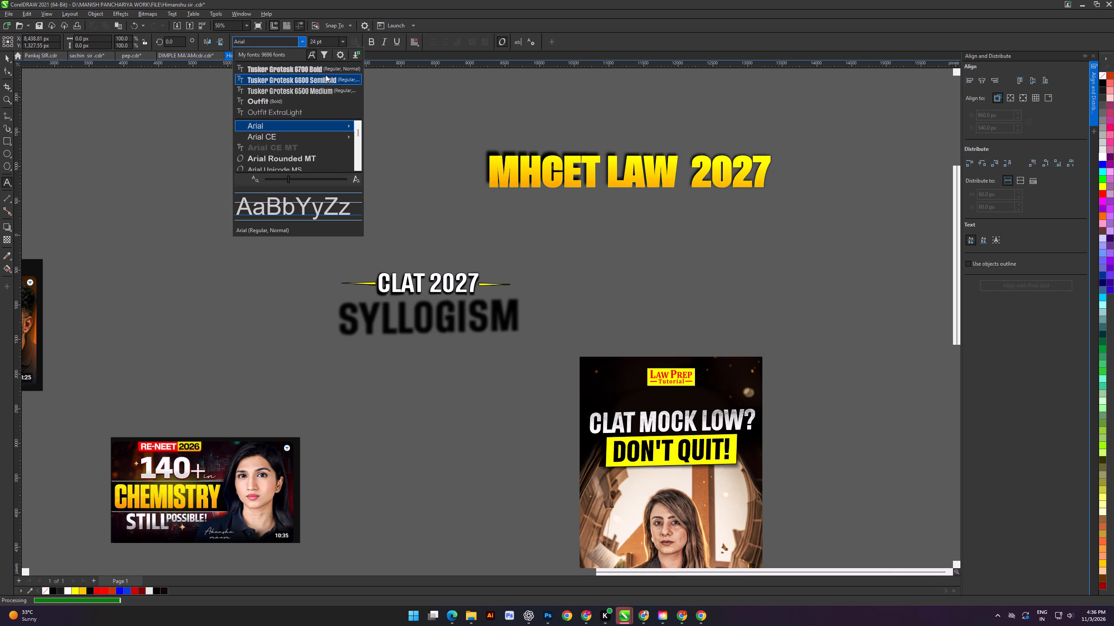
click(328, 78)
Set the MHCET LAW 2027 headline's font to Tusker Grotesk 6600 Semibold.
triple_click(587, 174)
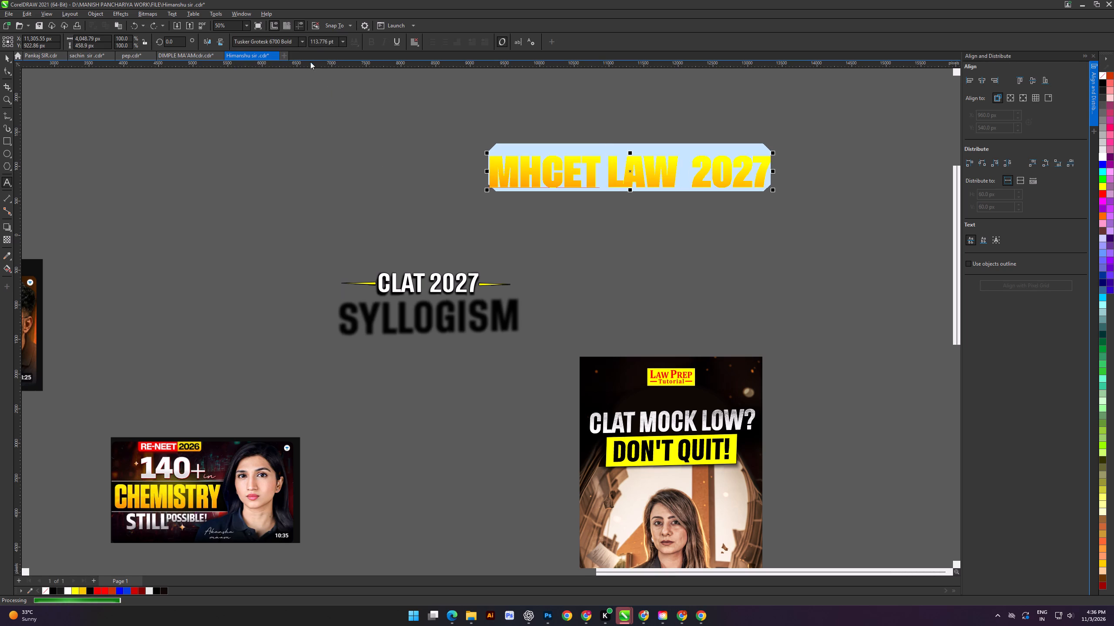
click(300, 43)
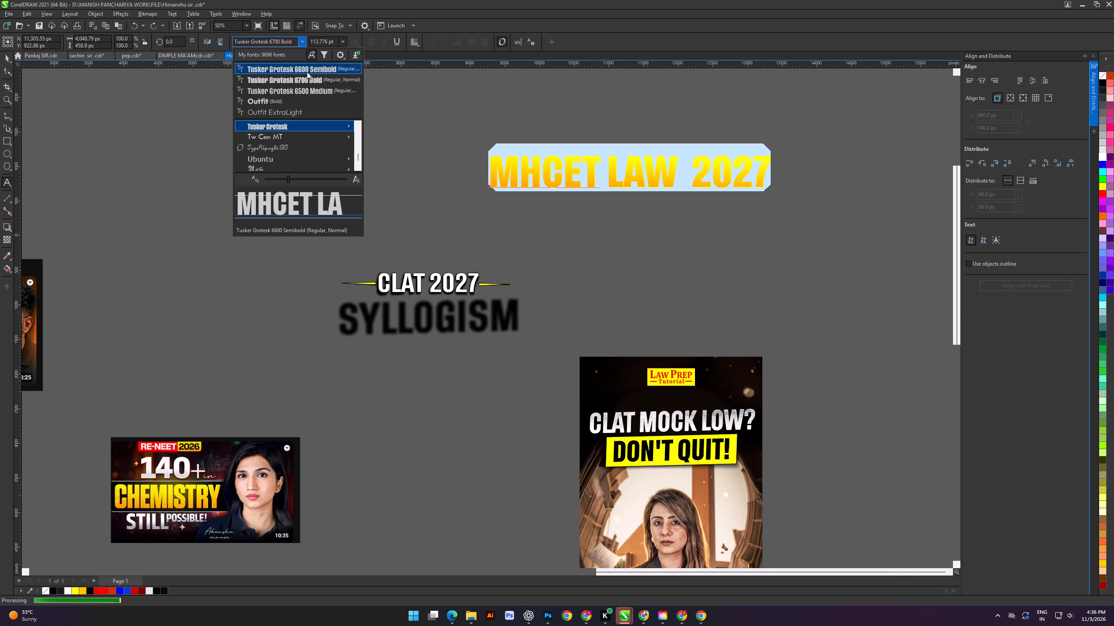
click(307, 72)
click(7, 60)
drag(294, 128, 309, 130)
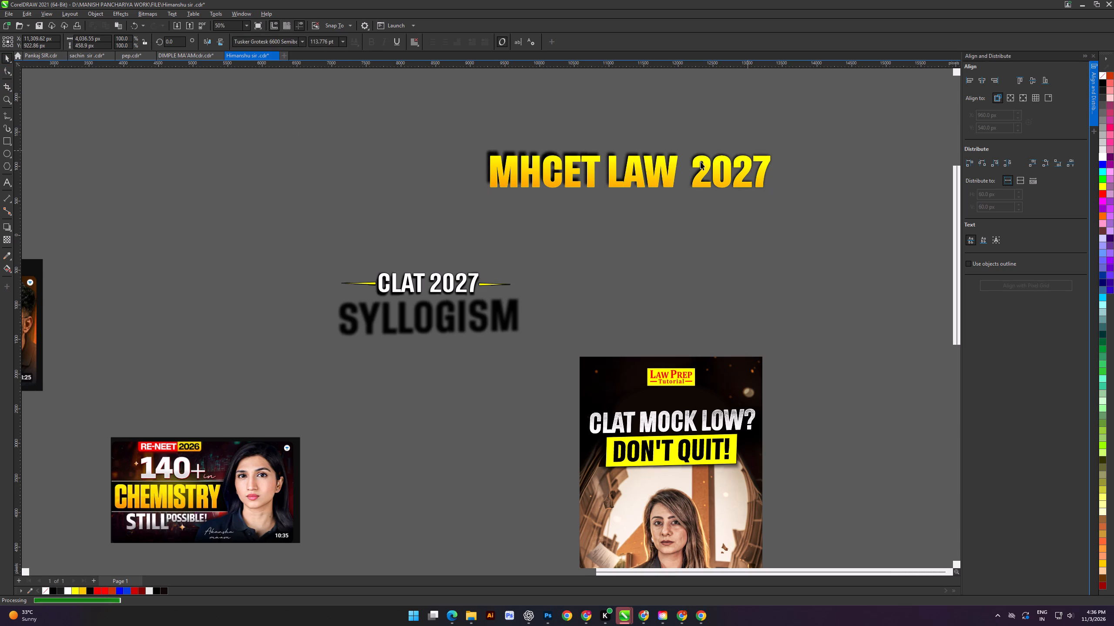
Fill the MHCET LAW 2027 headline with solid white and remove its outline.
click(701, 162)
click(1100, 156)
click(687, 224)
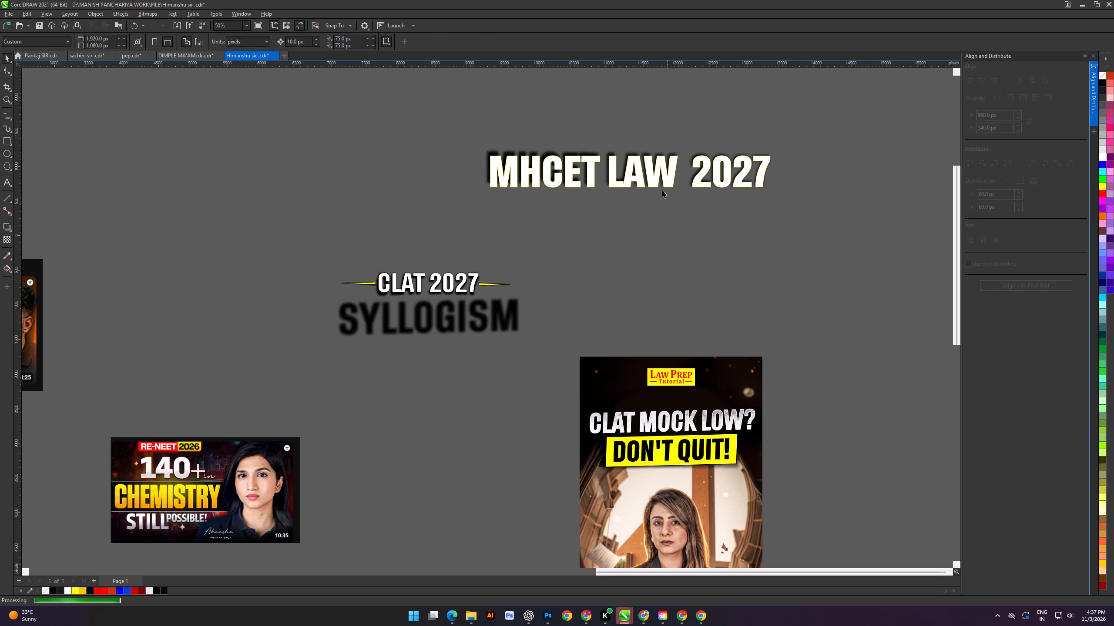
click(524, 220)
scroll(524, 166, up, 4)
click(524, 166)
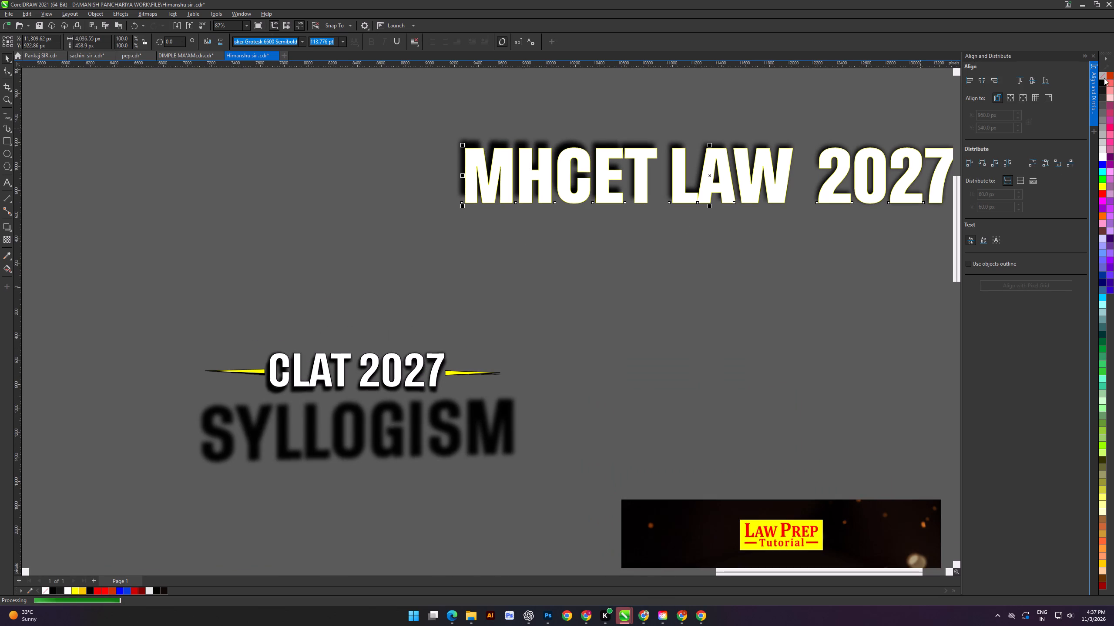
right_click(1103, 78)
click(1088, 84)
click(649, 251)
scroll(563, 200, down, 5)
shift+scroll(569, 198, down, 6)
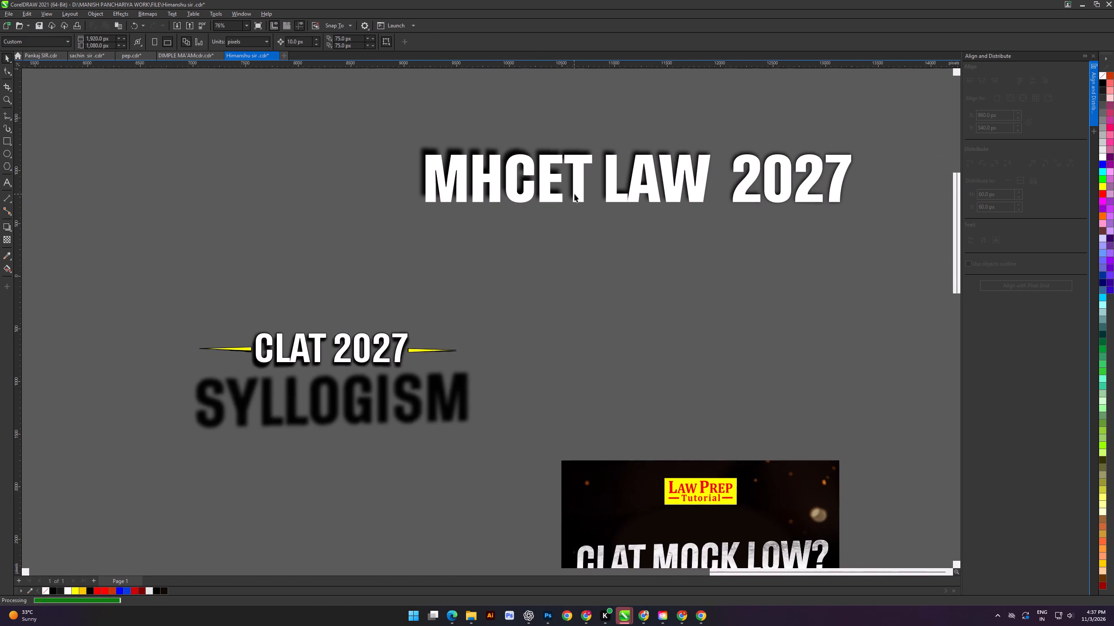
Clear the drop shadow from the MHCET LAW 2027 headline.
scroll(553, 154, up, 1)
click(552, 151)
click(444, 45)
click(477, 90)
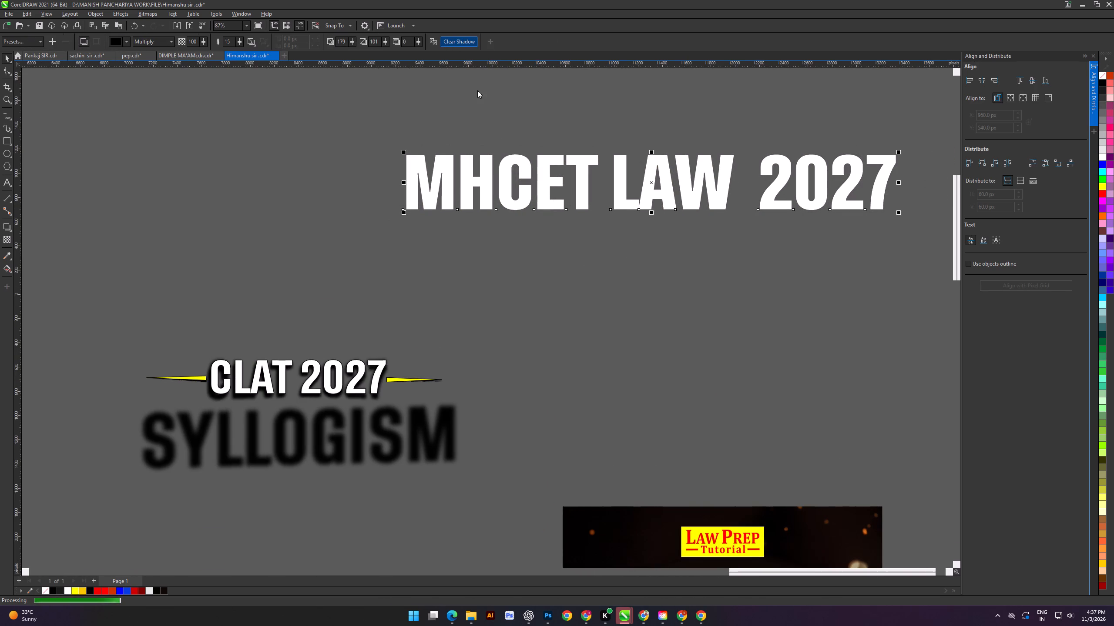
Export only the MHCET LAW 2027 headline to Downloads as Himanshu sir .png, using the PNG 24-bit preset.
click(513, 163)
scroll(527, 175, down, 2)
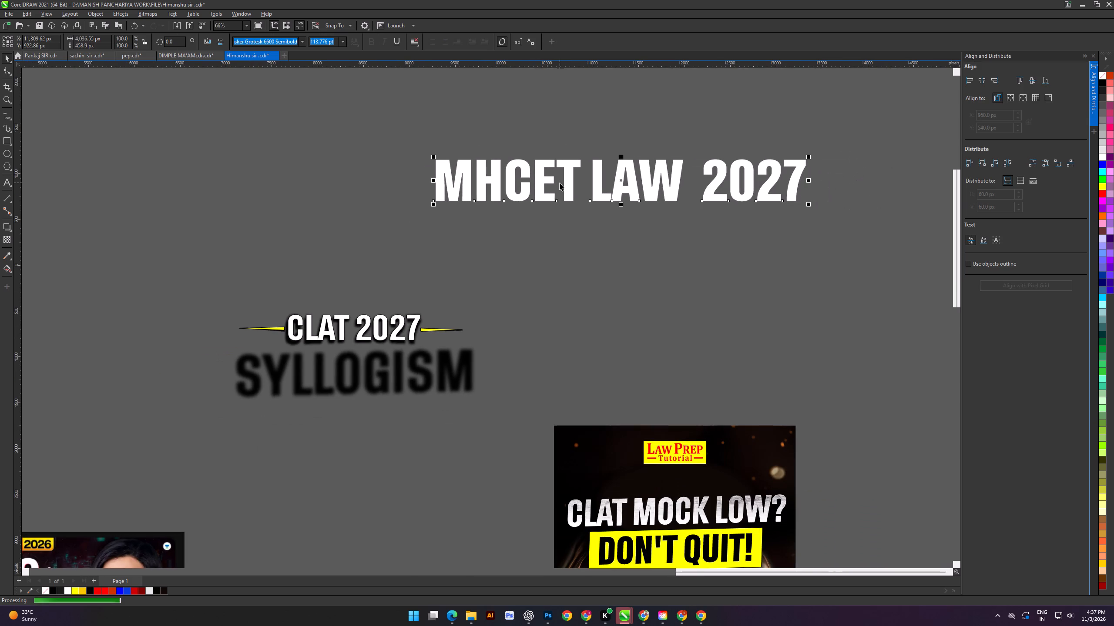
key(ctrl+e)
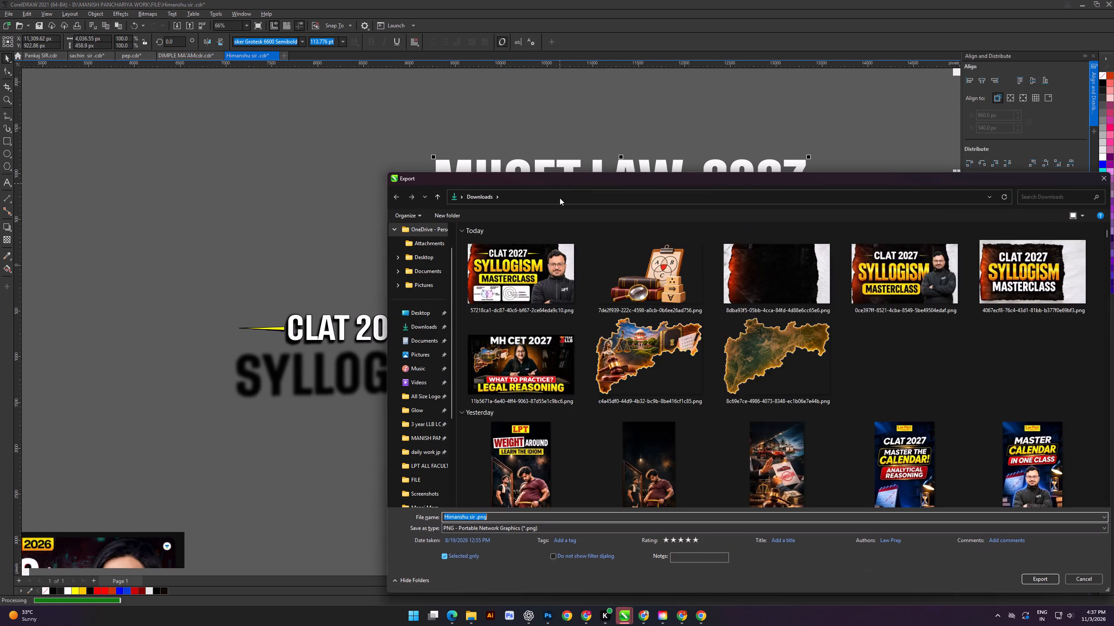
click(423, 333)
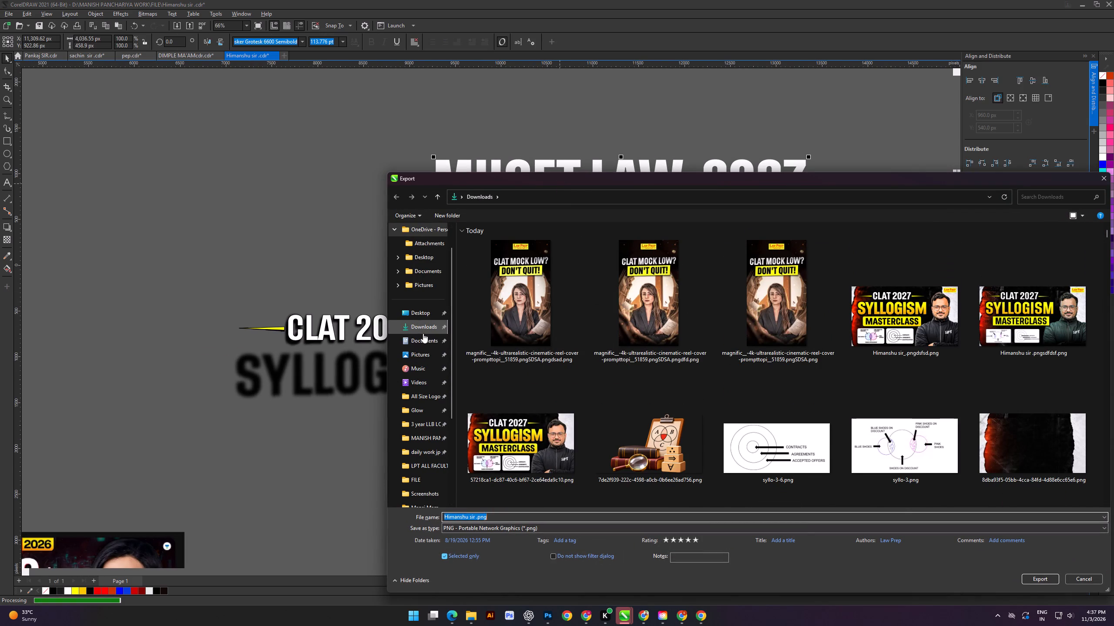
click(1031, 571)
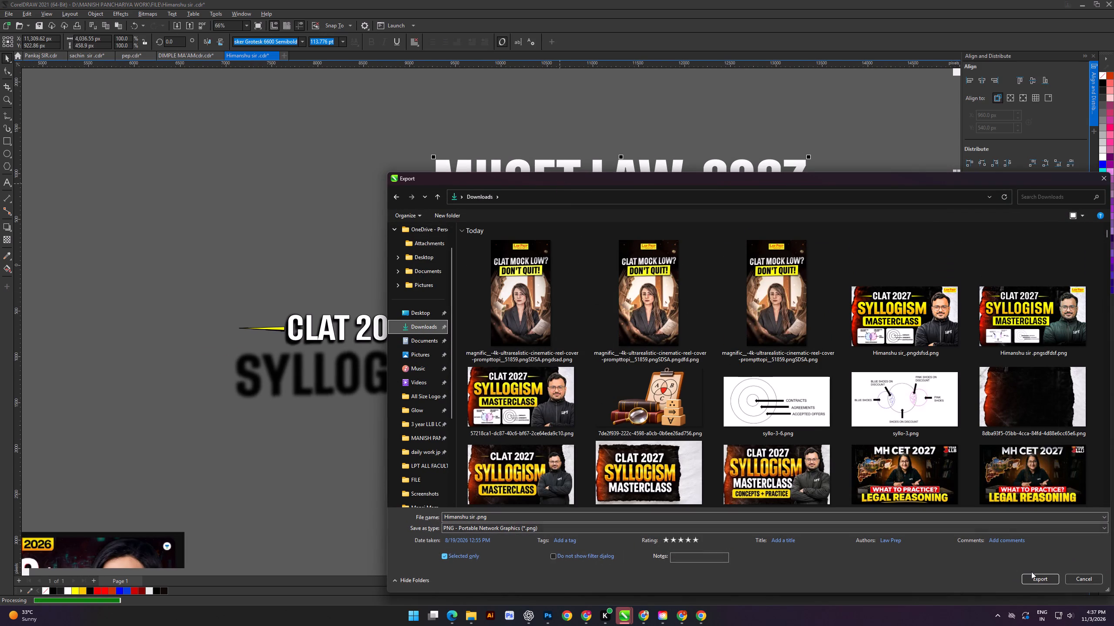
click(1034, 576)
click(680, 209)
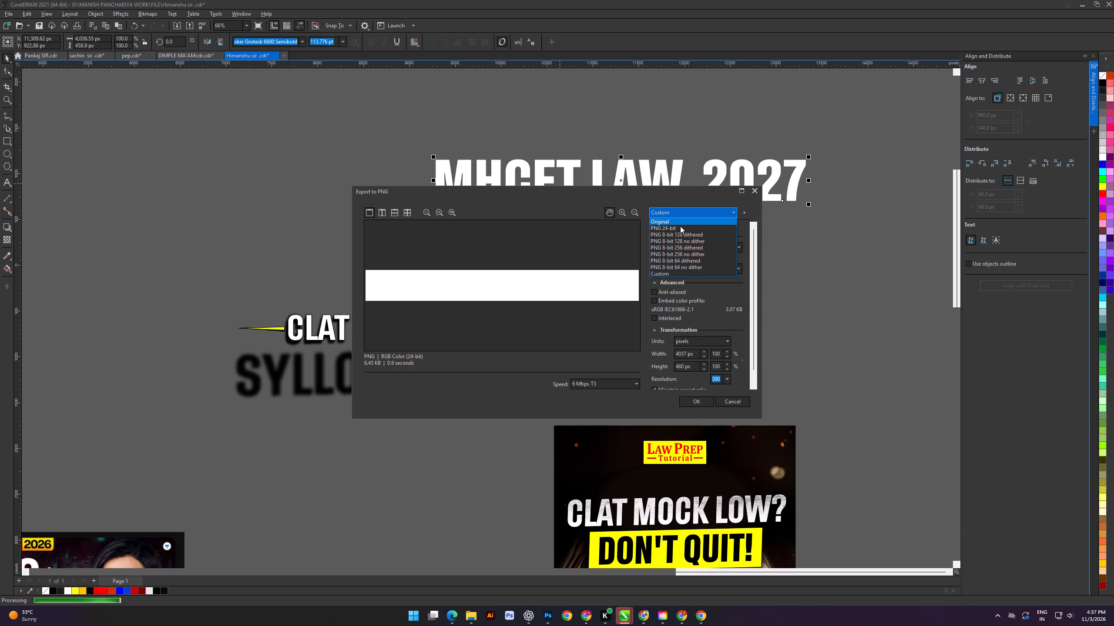
click(674, 229)
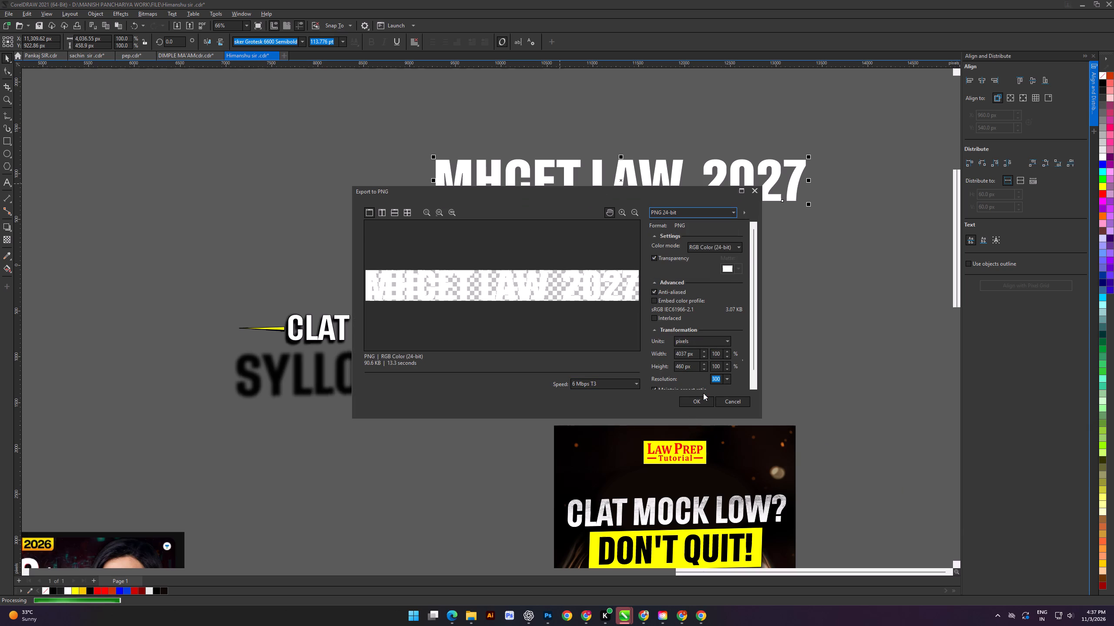
click(703, 395)
click(703, 404)
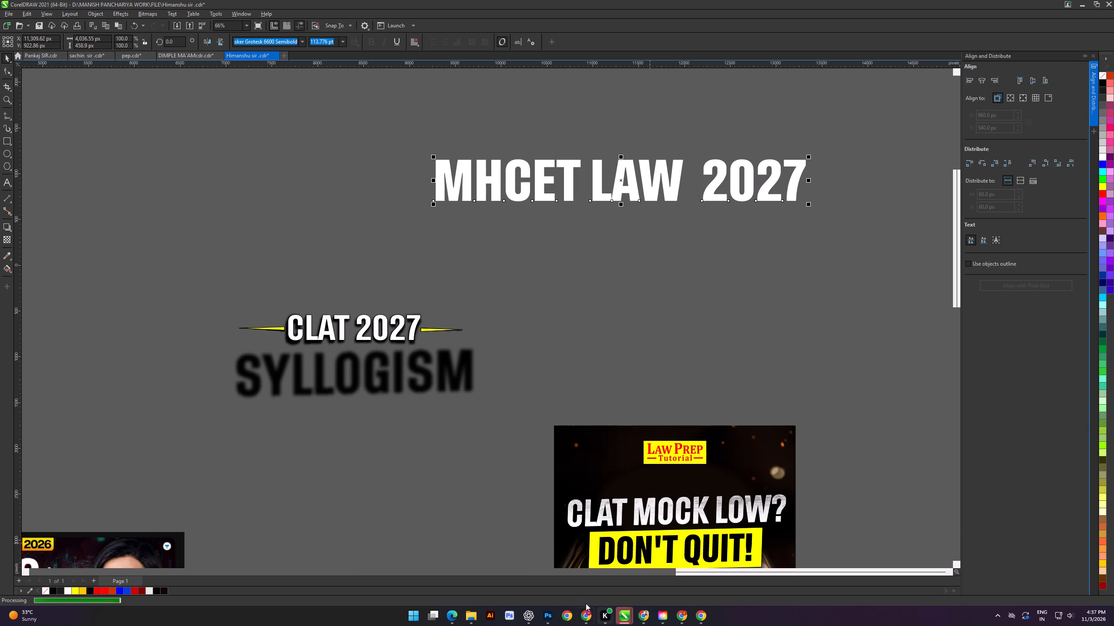
Switch to Photoshop and place the exported headline PNG as an embedded object above the presenter's head in the Legal Reasoning thumbnail.
click(546, 619)
click(18, 1)
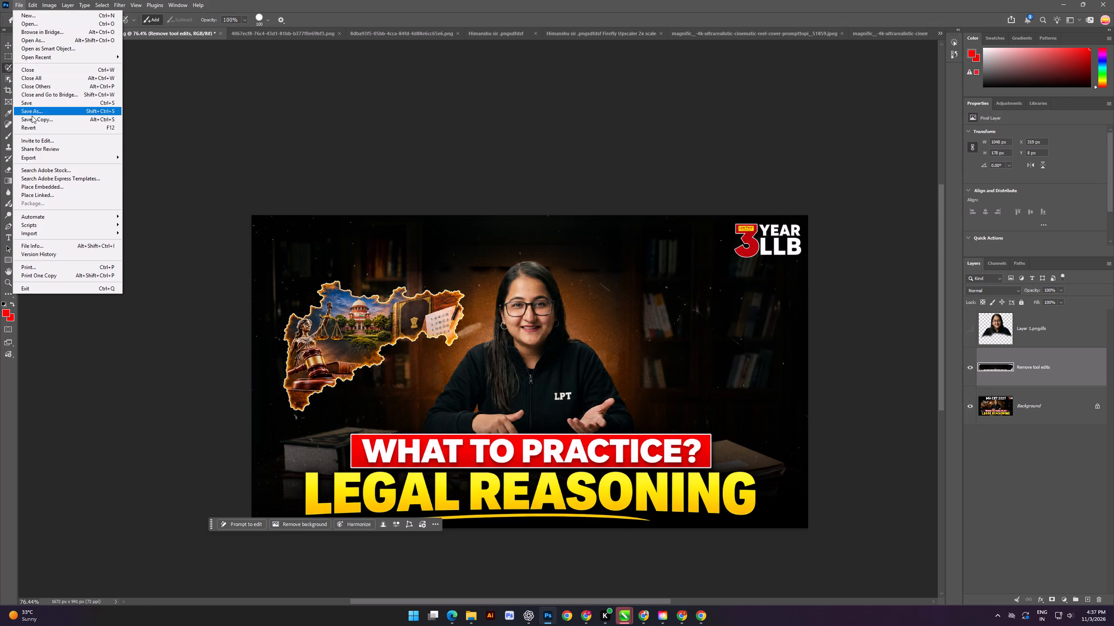
click(46, 190)
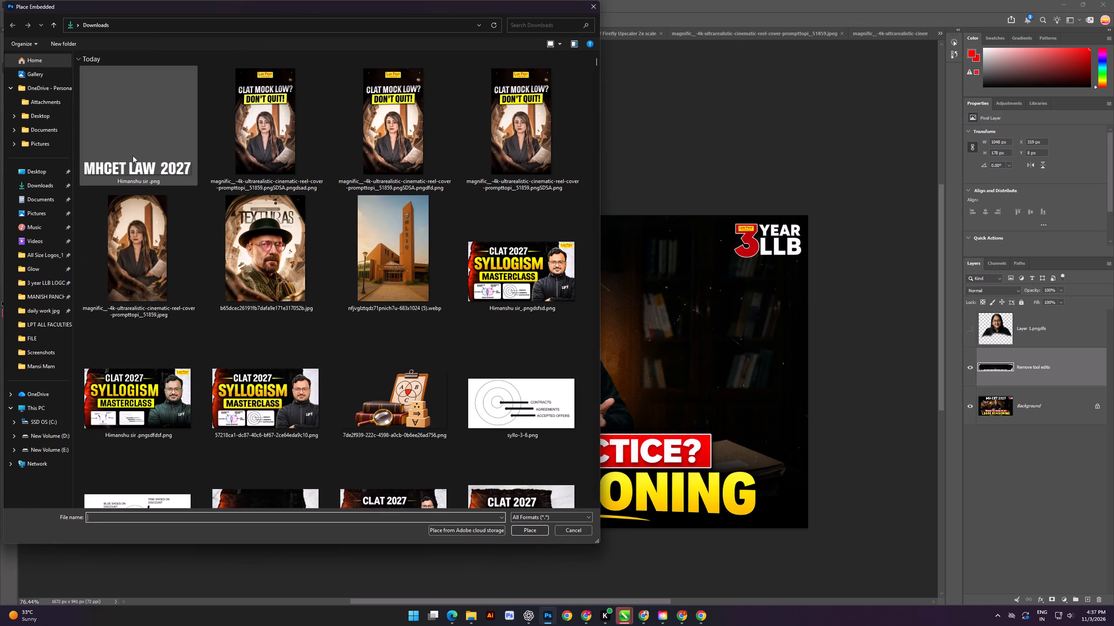
double_click(137, 150)
drag(545, 374, 545, 334)
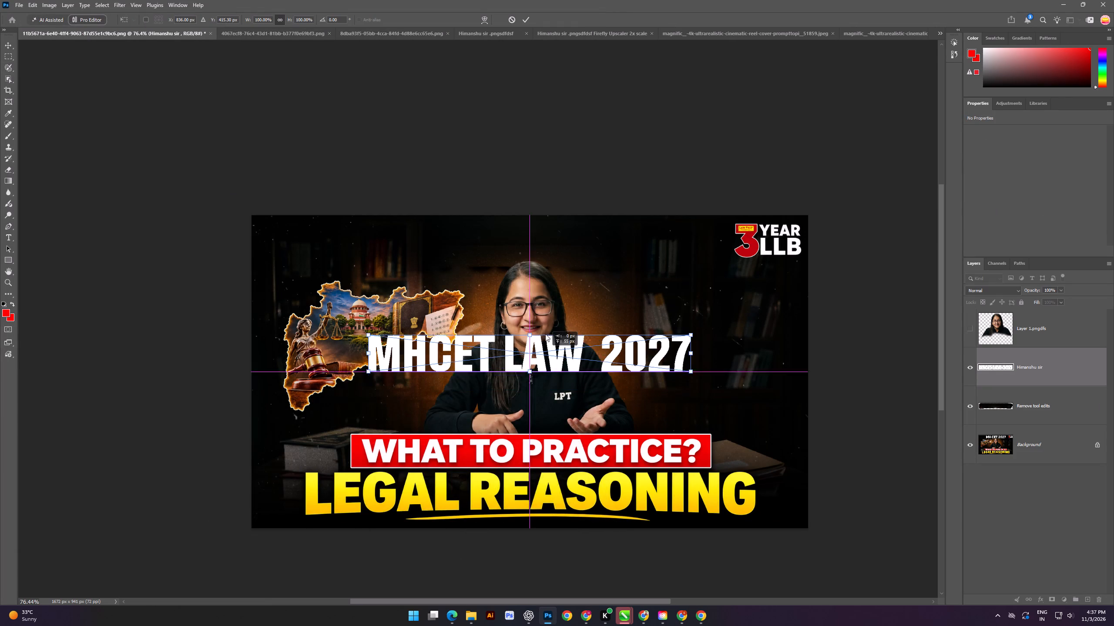
drag(545, 334, 555, 254)
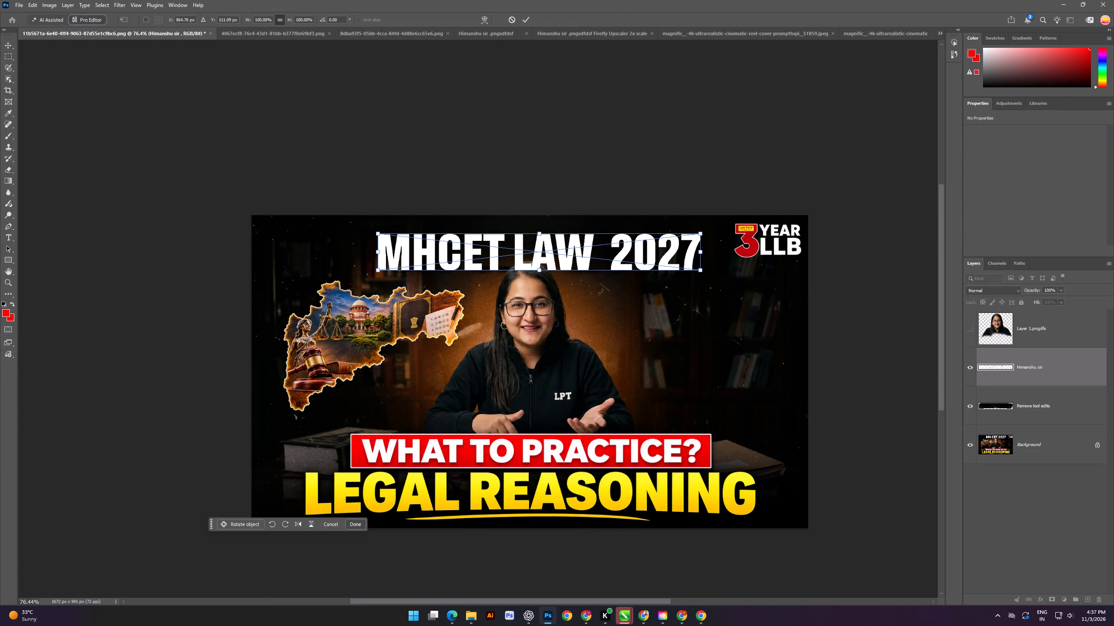
click(971, 406)
click(971, 406)
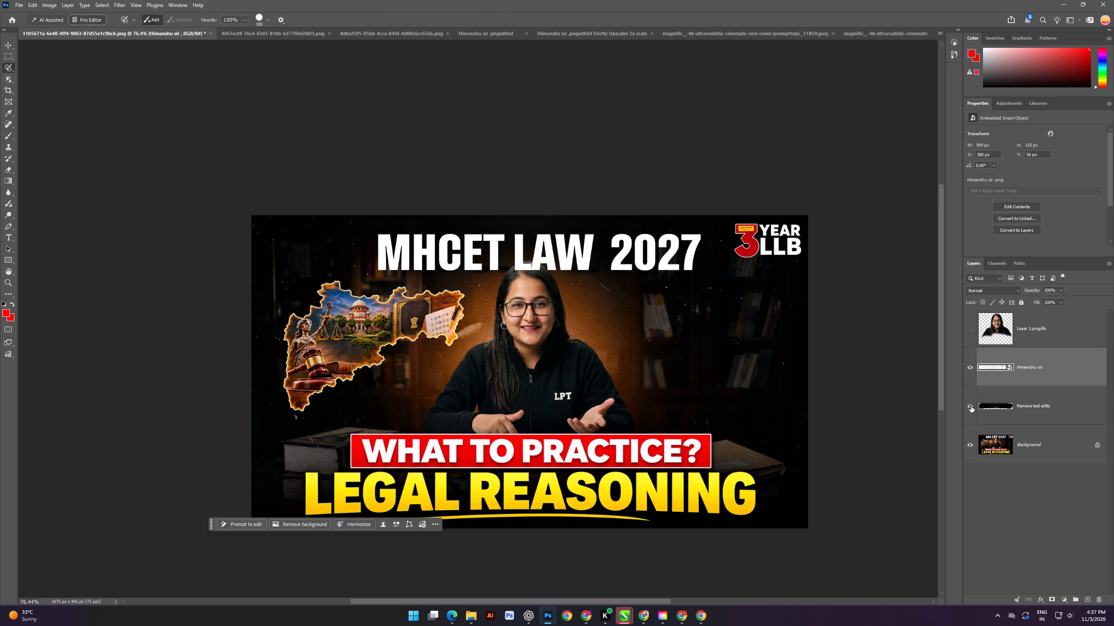
click(971, 406)
click(971, 406)
Scale the MHCET LAW 2027 headline to about 1014 px wide and fine-tune its position just above the presenter's head.
click(10, 45)
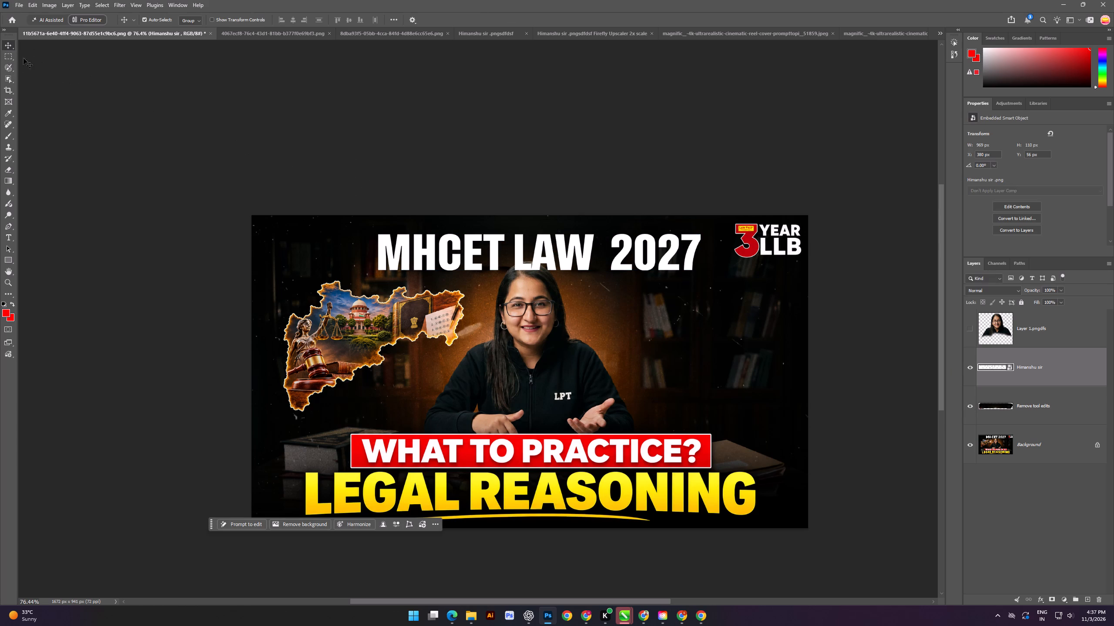
shift+scroll(352, 195, up, 3)
shift+scroll(527, 236, down, 3)
scroll(622, 236, up, 3)
drag(614, 233, 607, 232)
scroll(601, 242, up, 3)
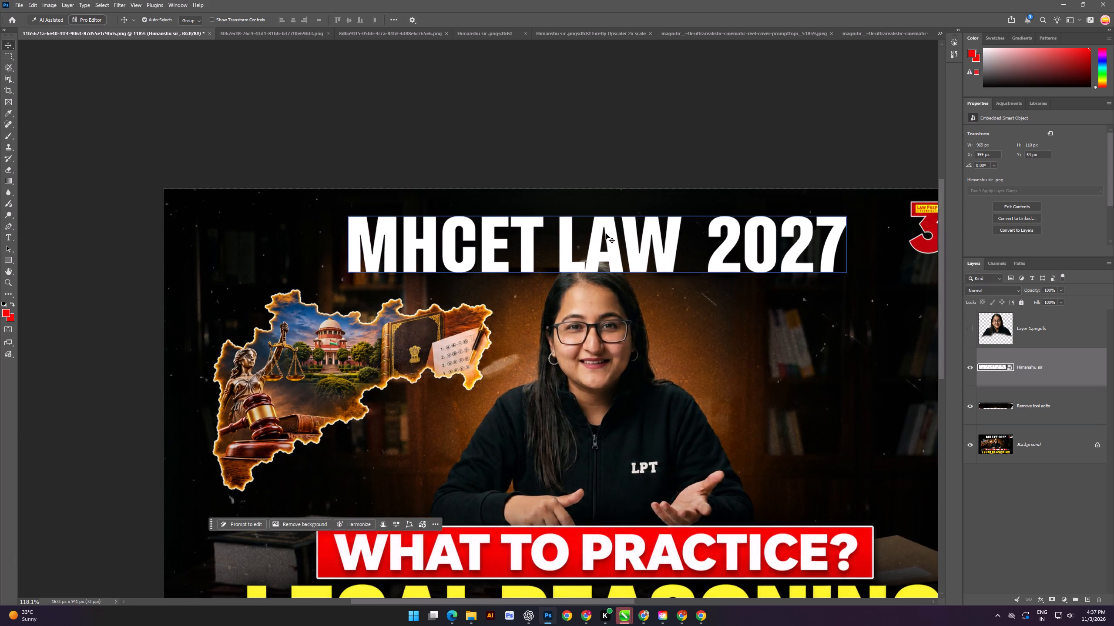
click(607, 228)
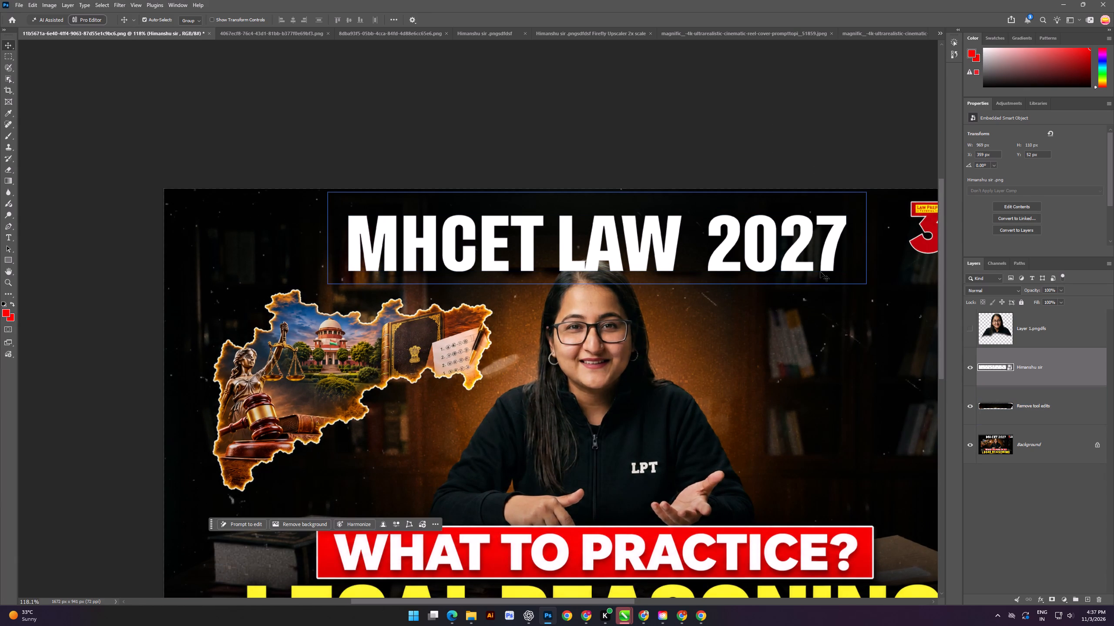
key(ctrl+t)
alt+drag(847, 274, 852, 277)
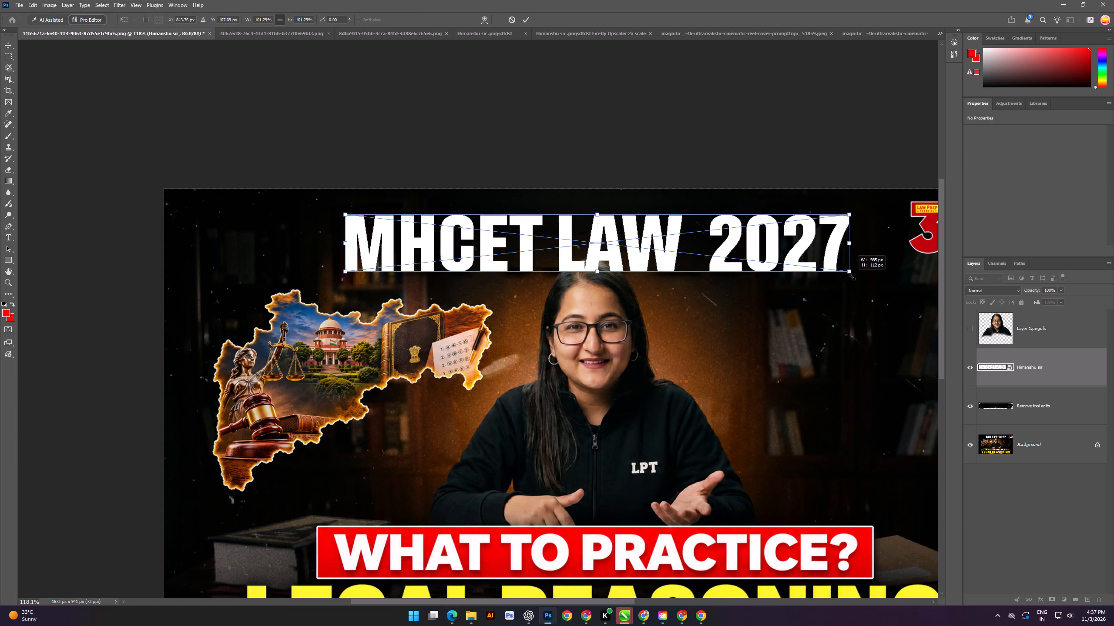
alt+drag(852, 277, 858, 280)
scroll(609, 237, up, 3)
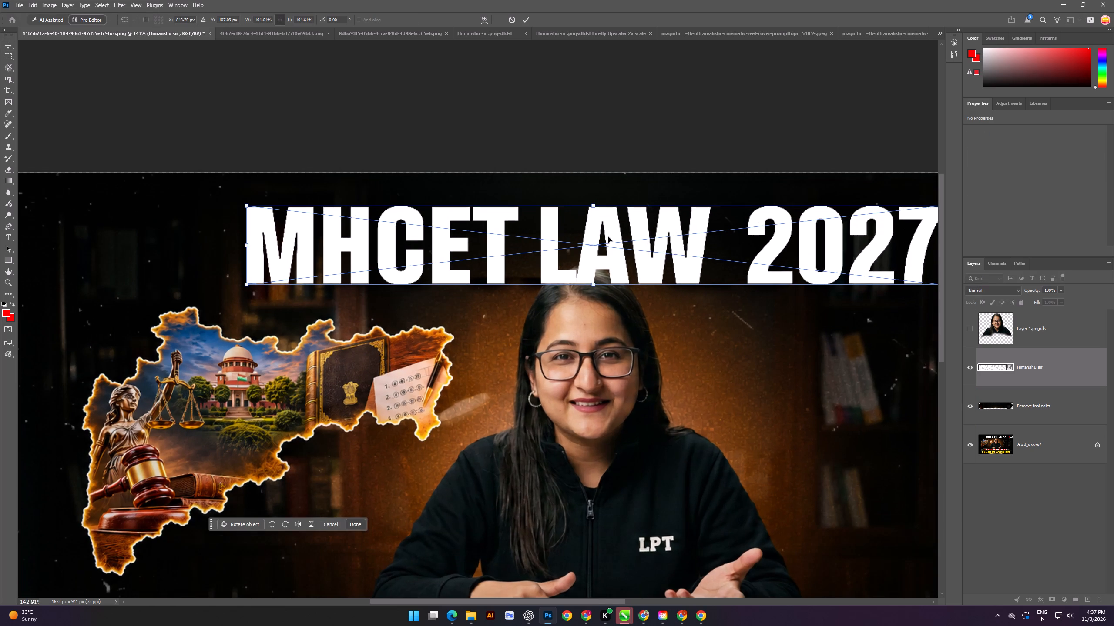
click(603, 223)
scroll(603, 220, down, 4)
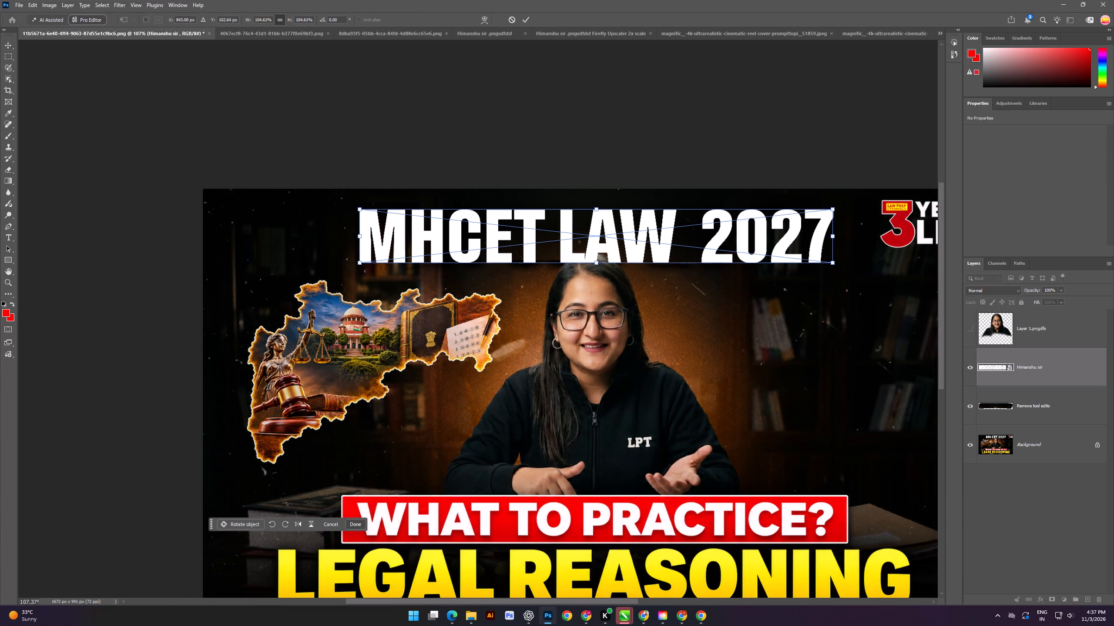
Show the presenter cut-out layer that sits above the headline layer.
click(972, 328)
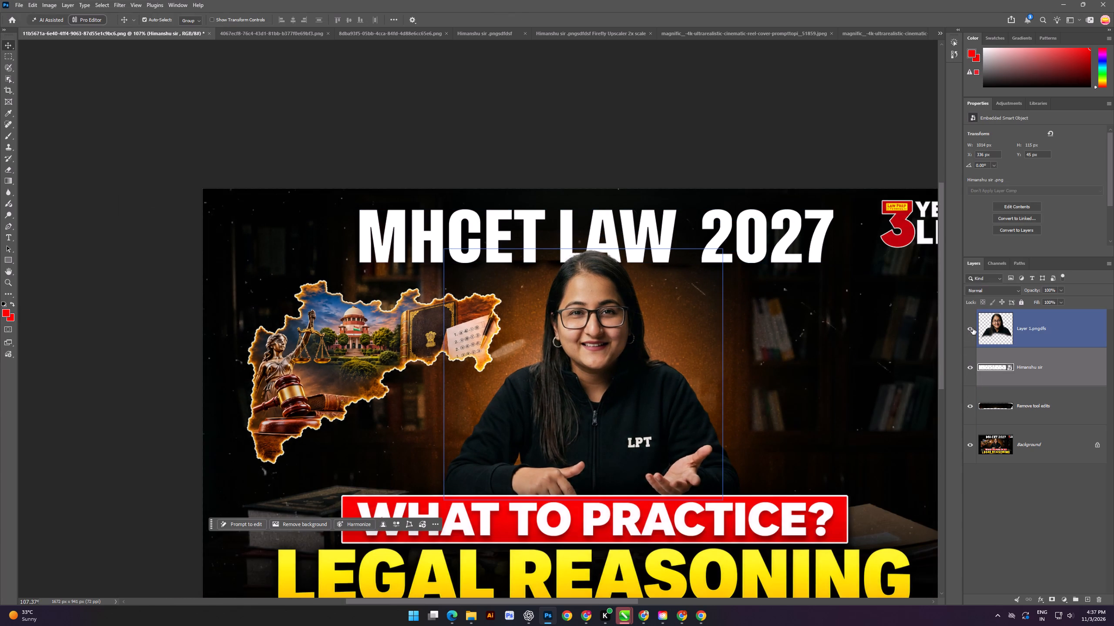
Check the MHCET LAW 2027 headline by toggling its layer's visibility and reviewing the whole thumbnail.
double_click(972, 367)
click(559, 127)
scroll(592, 188, down, 4)
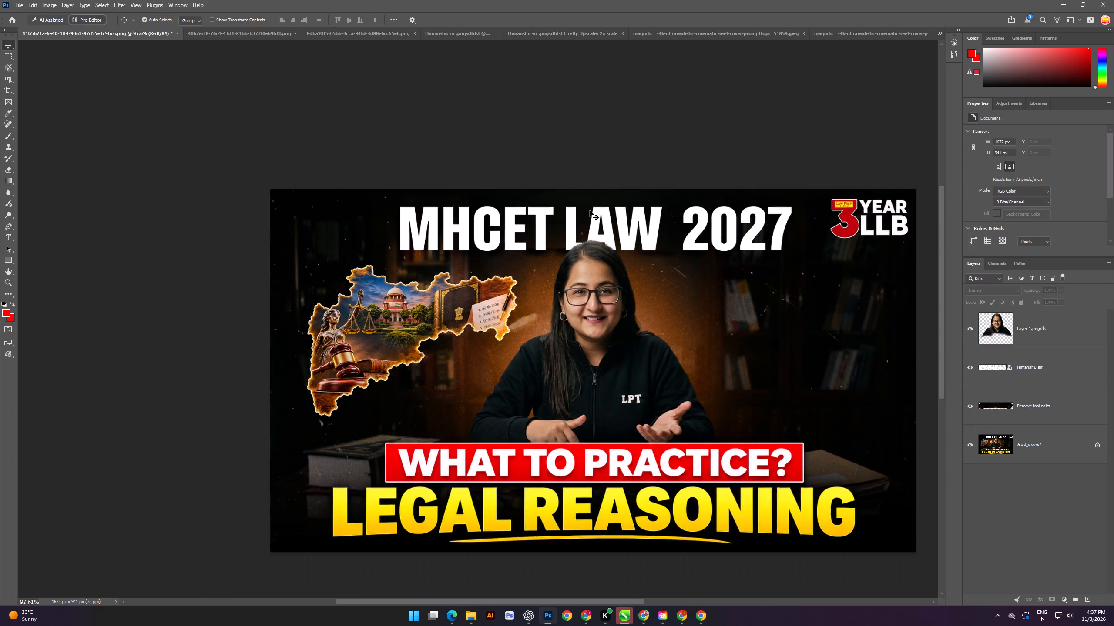
scroll(590, 210, down, 1)
click(691, 135)
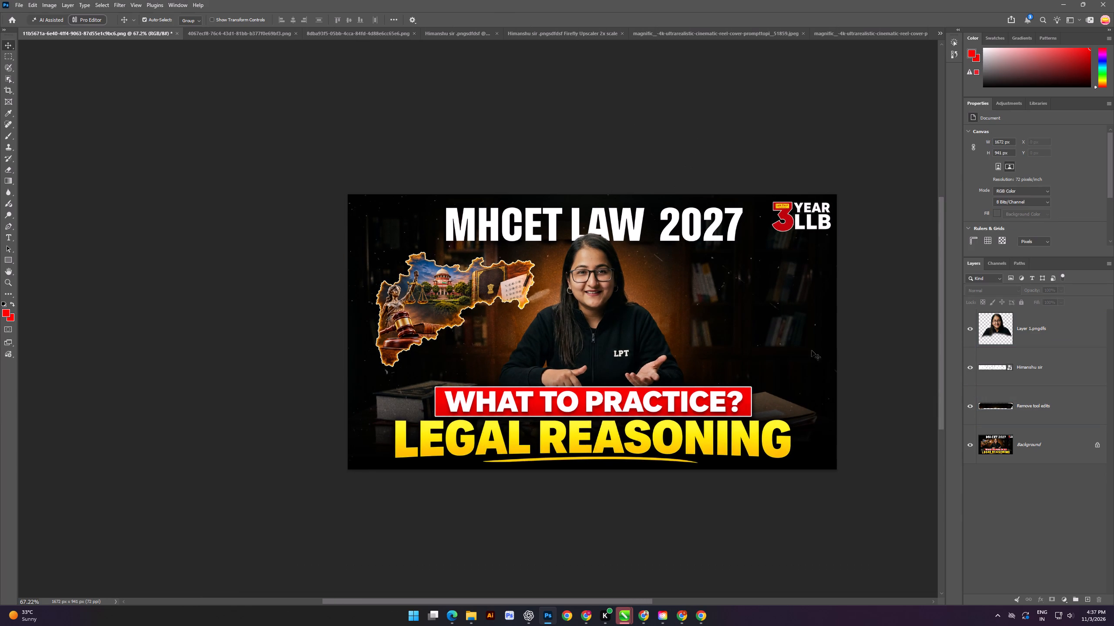
click(1015, 502)
Merge the Remove tool edits layer into the Background layer.
click(1054, 452)
ctrl+click(1052, 410)
key(ctrl+e)
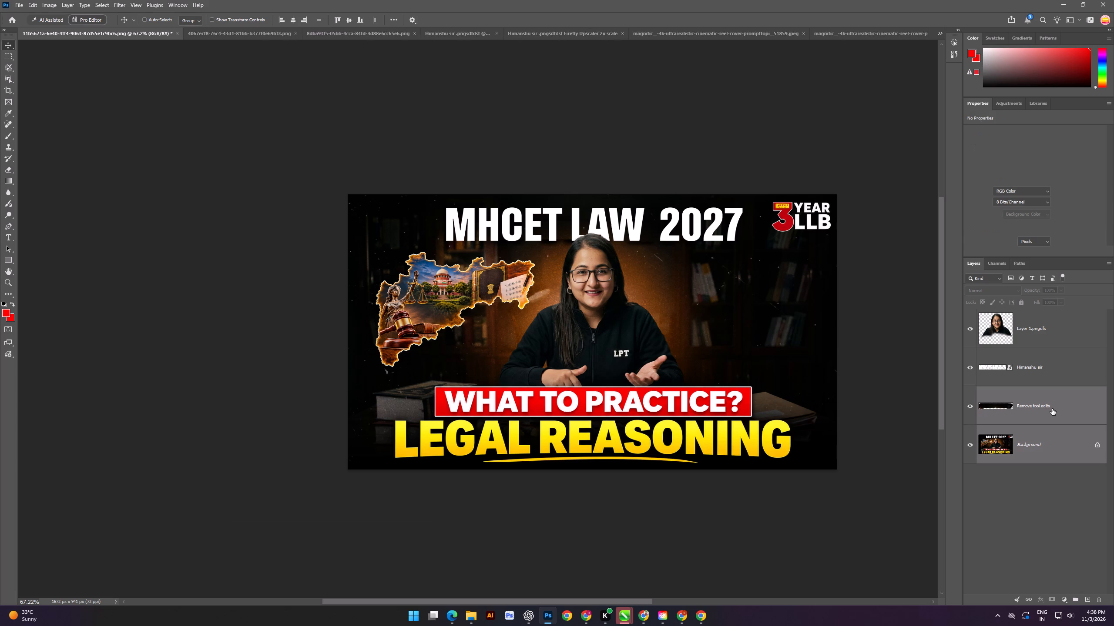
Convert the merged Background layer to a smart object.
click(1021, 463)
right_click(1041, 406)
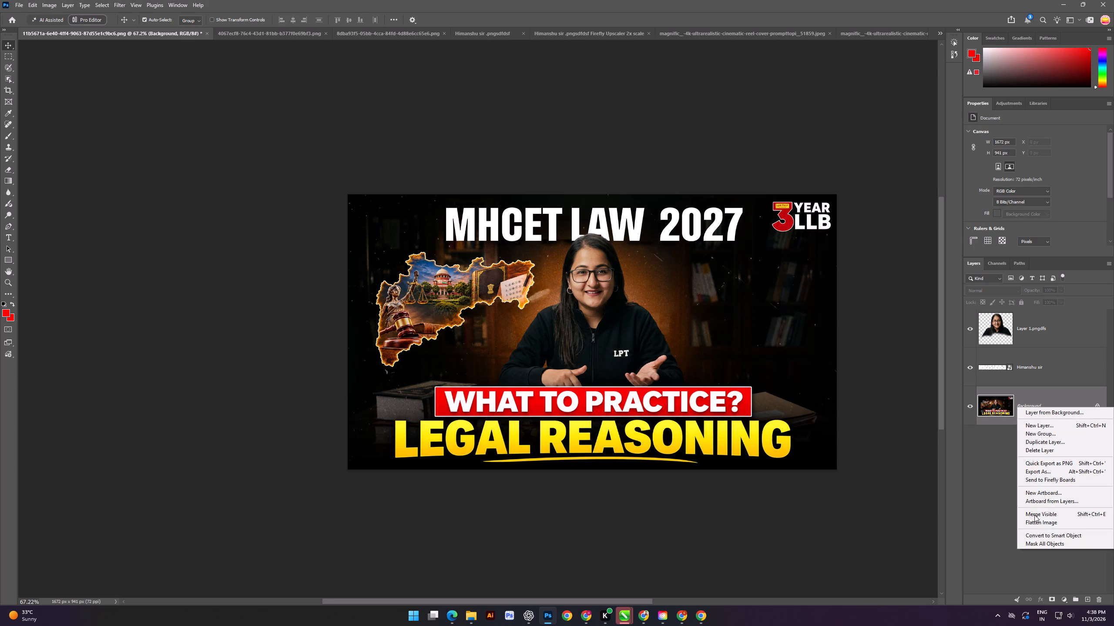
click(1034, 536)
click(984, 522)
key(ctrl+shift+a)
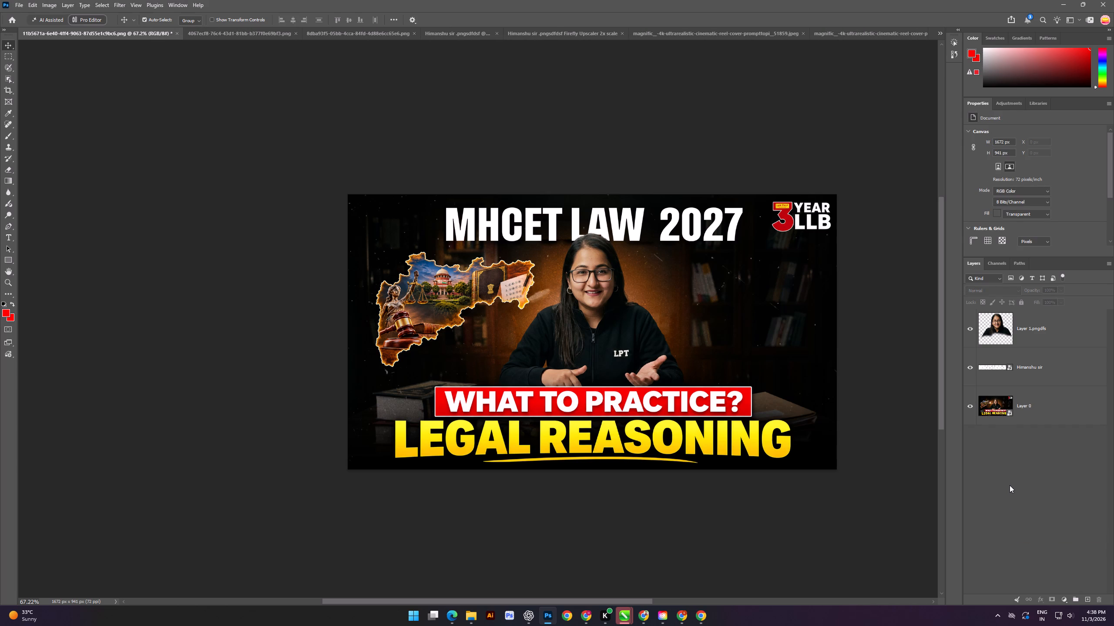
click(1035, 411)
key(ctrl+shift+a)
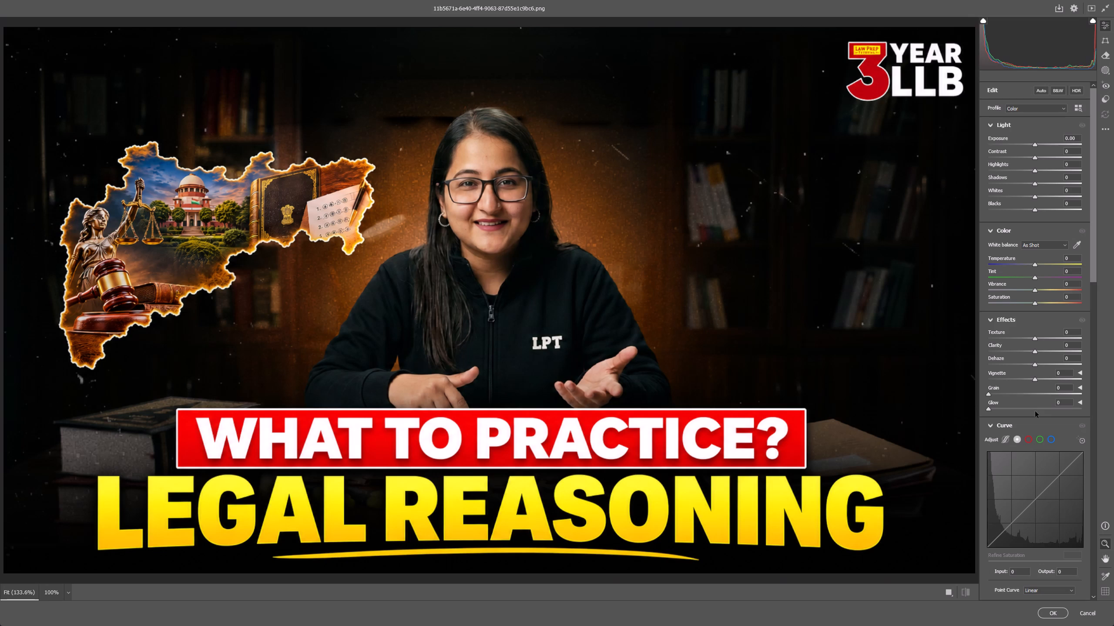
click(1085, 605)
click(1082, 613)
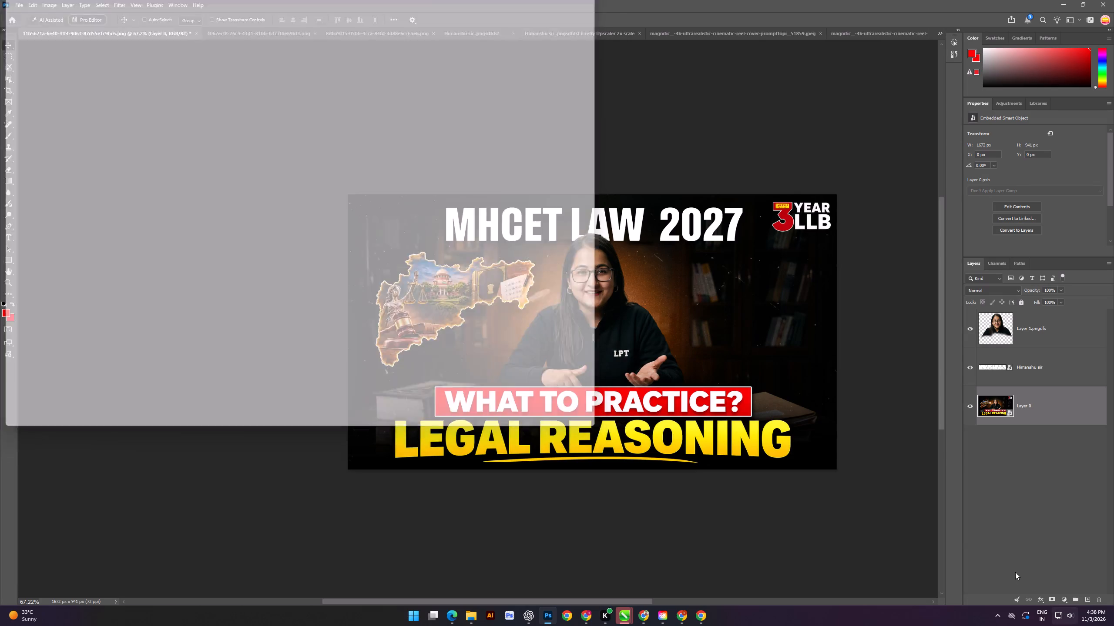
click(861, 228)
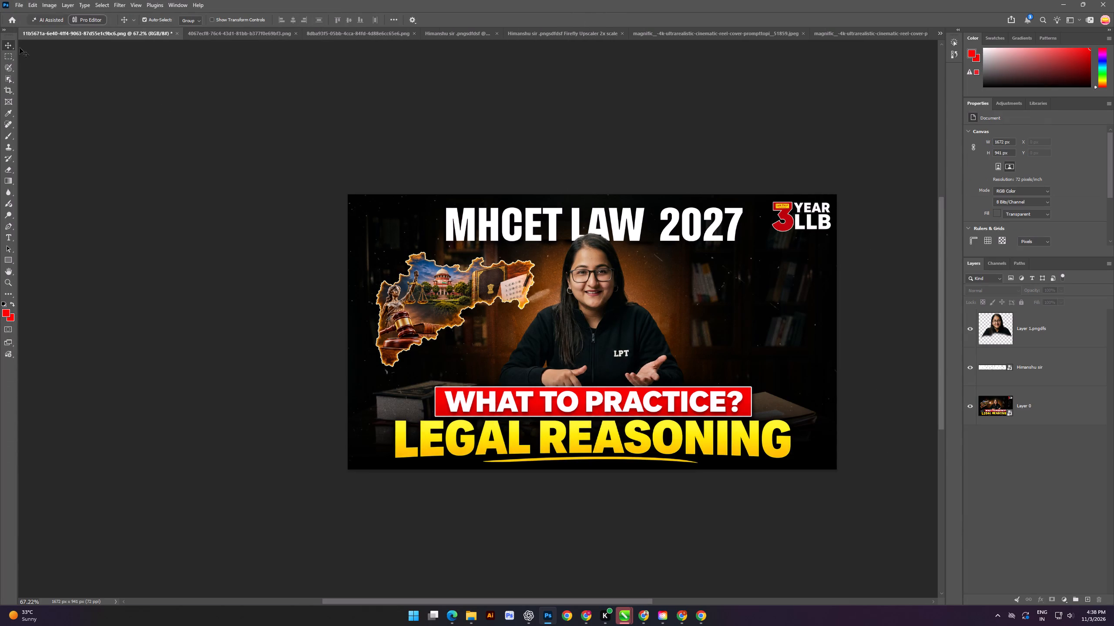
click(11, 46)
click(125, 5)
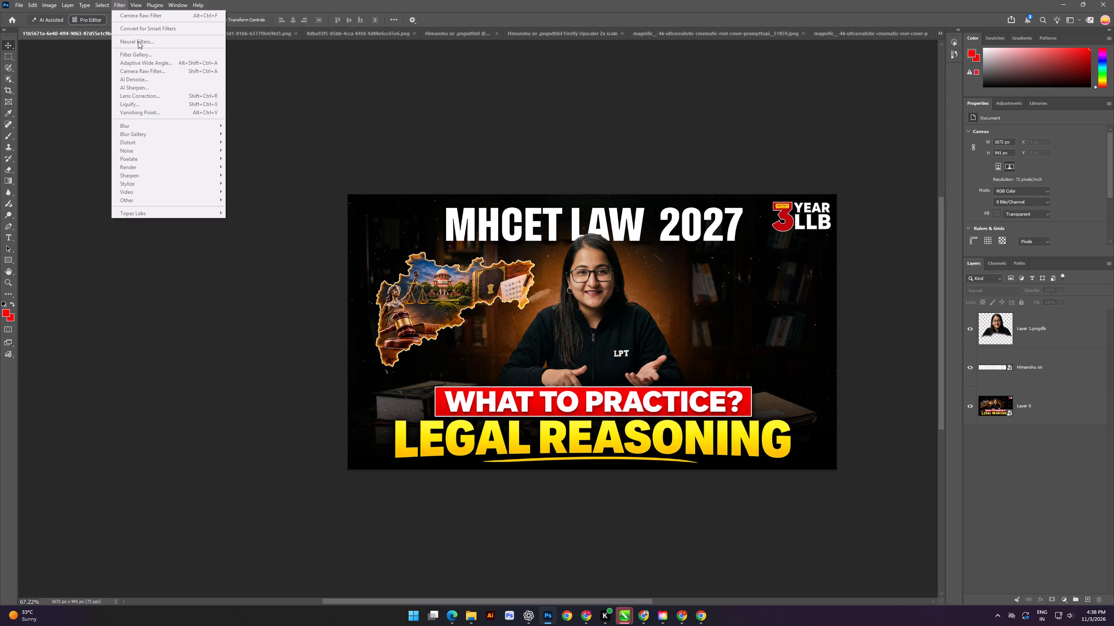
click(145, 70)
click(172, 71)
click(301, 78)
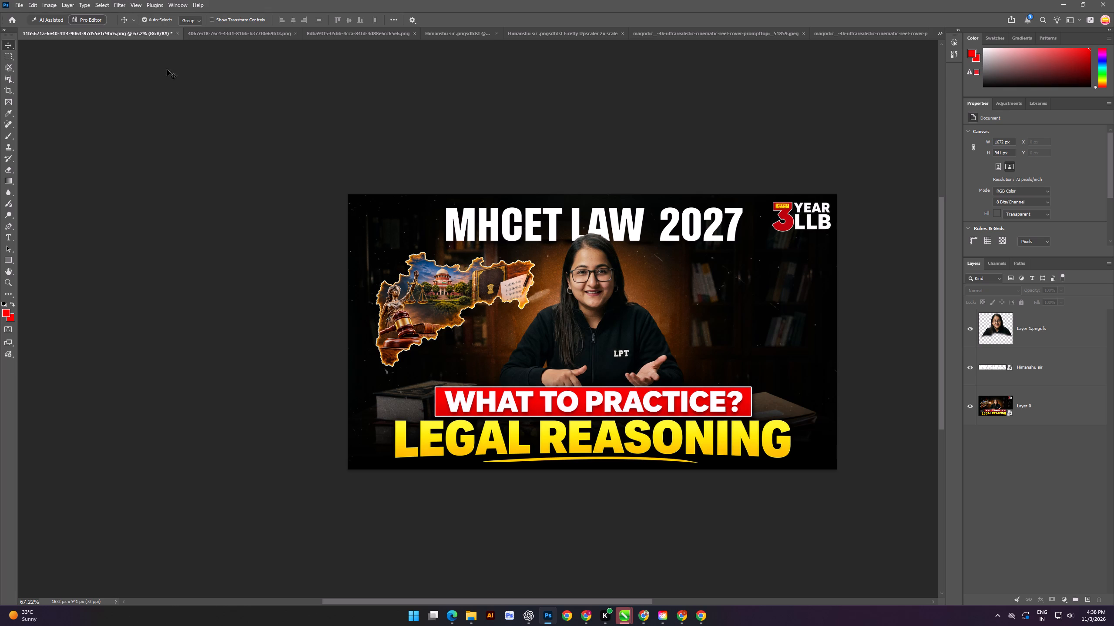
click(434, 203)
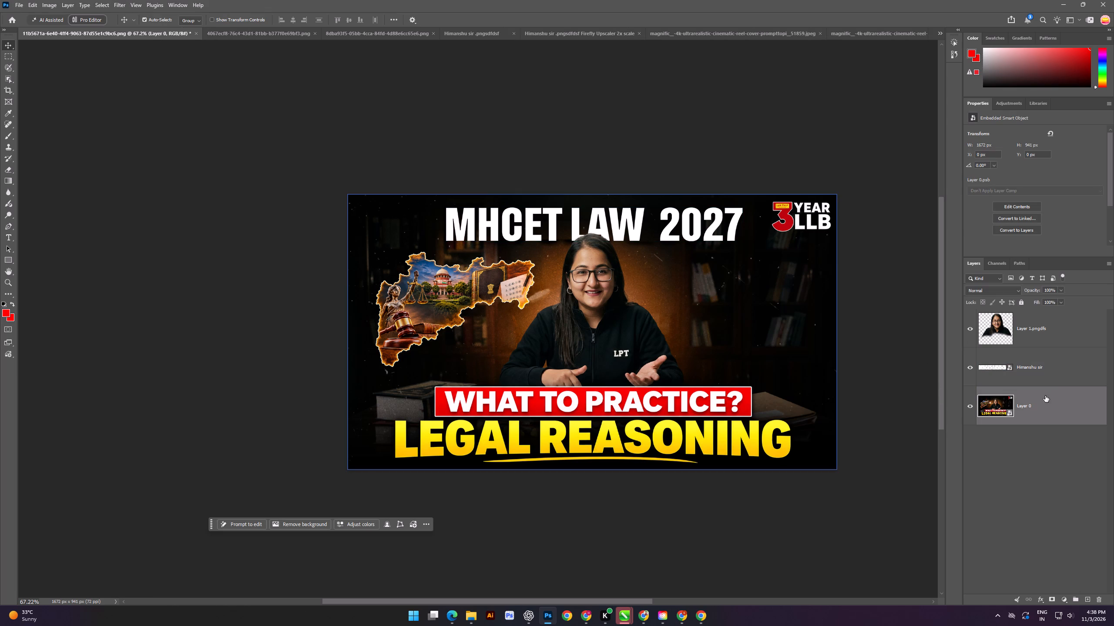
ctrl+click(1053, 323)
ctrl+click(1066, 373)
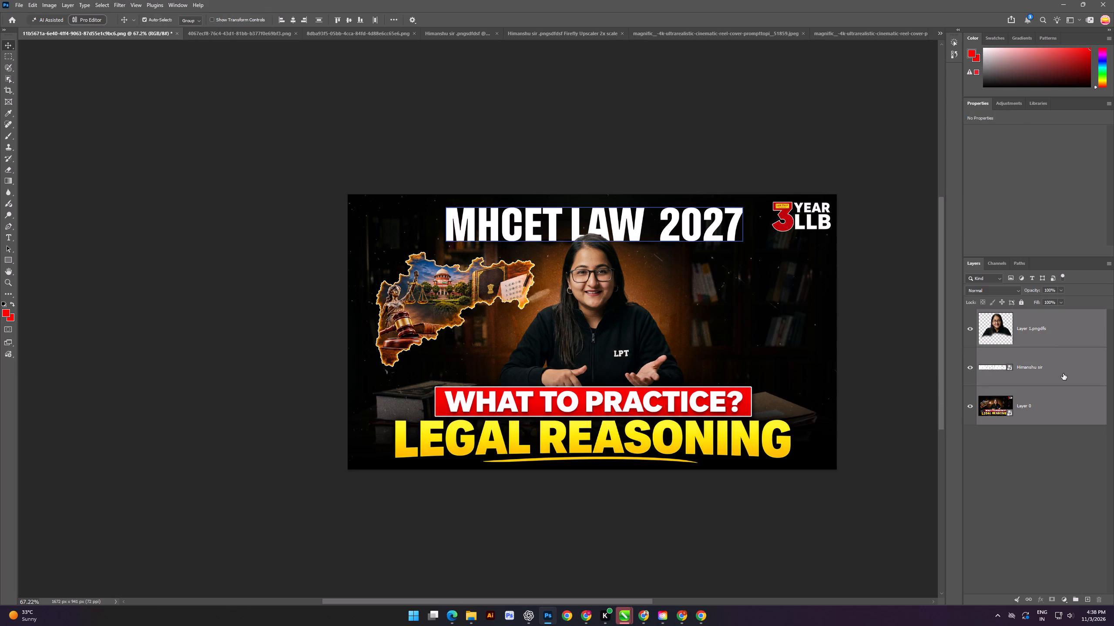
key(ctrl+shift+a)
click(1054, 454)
Merge the headline, base image and presenter cut-out layers into a single layer.
click(1050, 328)
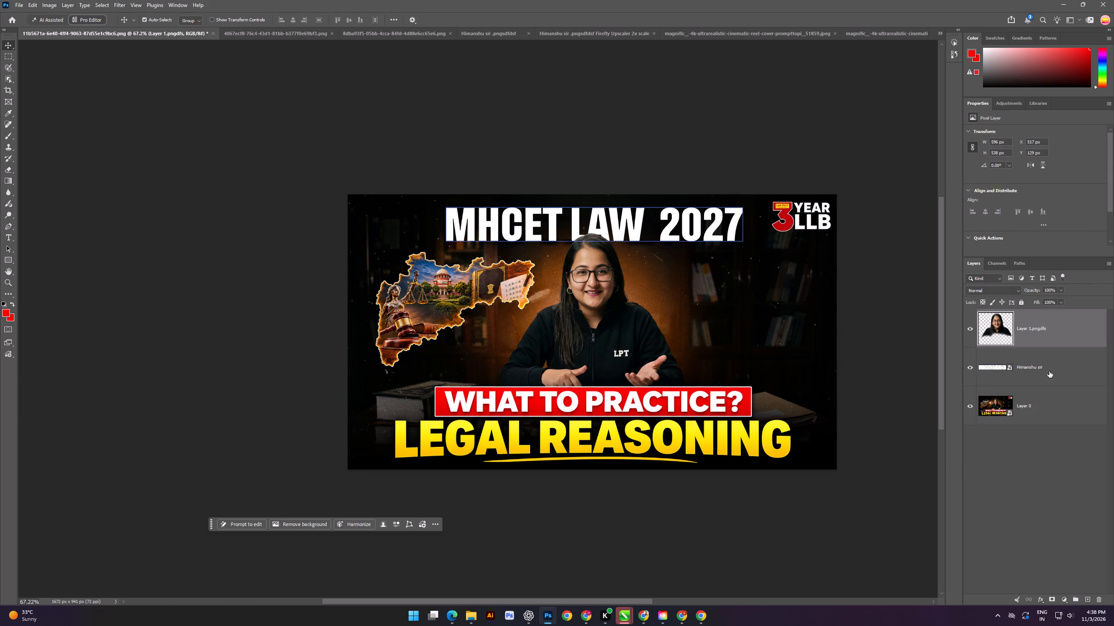
click(1061, 408)
ctrl+click(1052, 374)
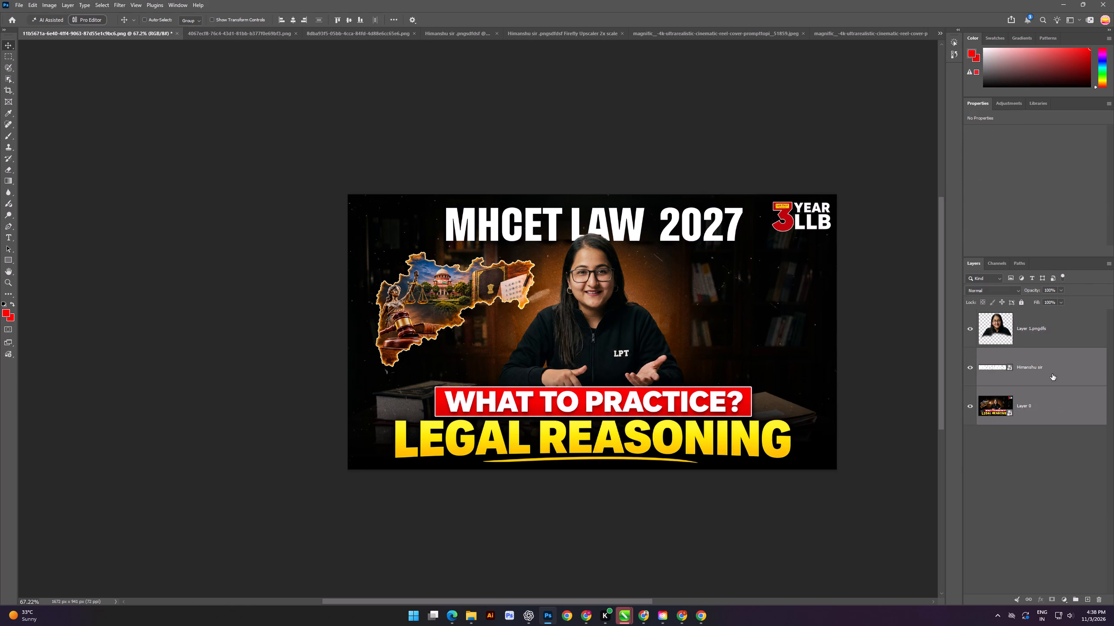
key(ctrl+e)
ctrl+click(1055, 336)
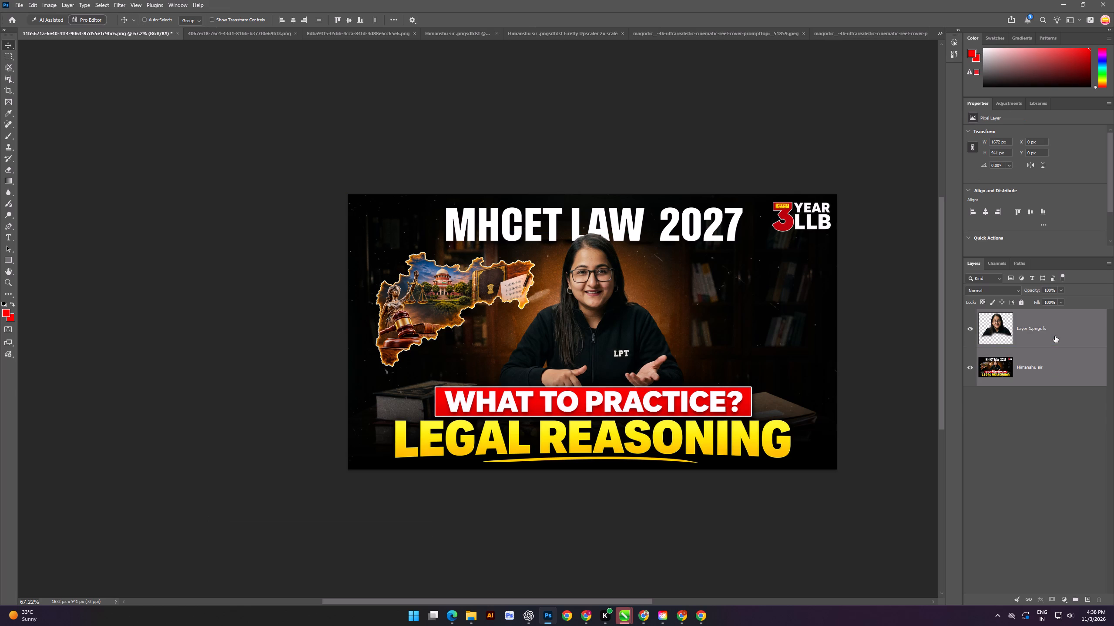
key(ctrl+e)
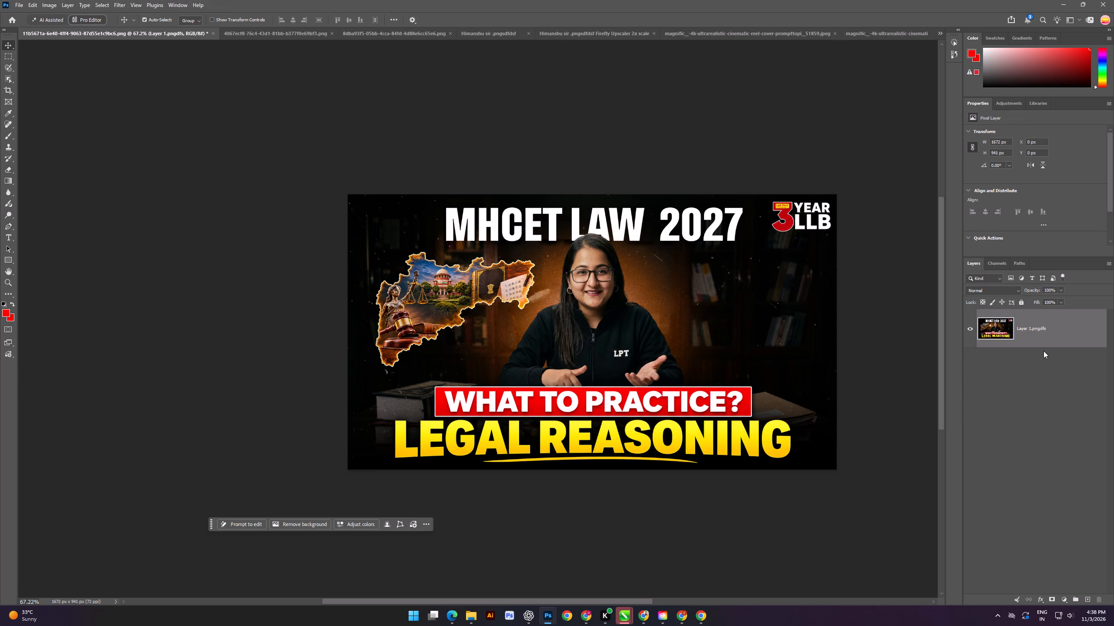
Convert the single merged thumbnail layer to a smart object.
right_click(1044, 316)
click(1031, 557)
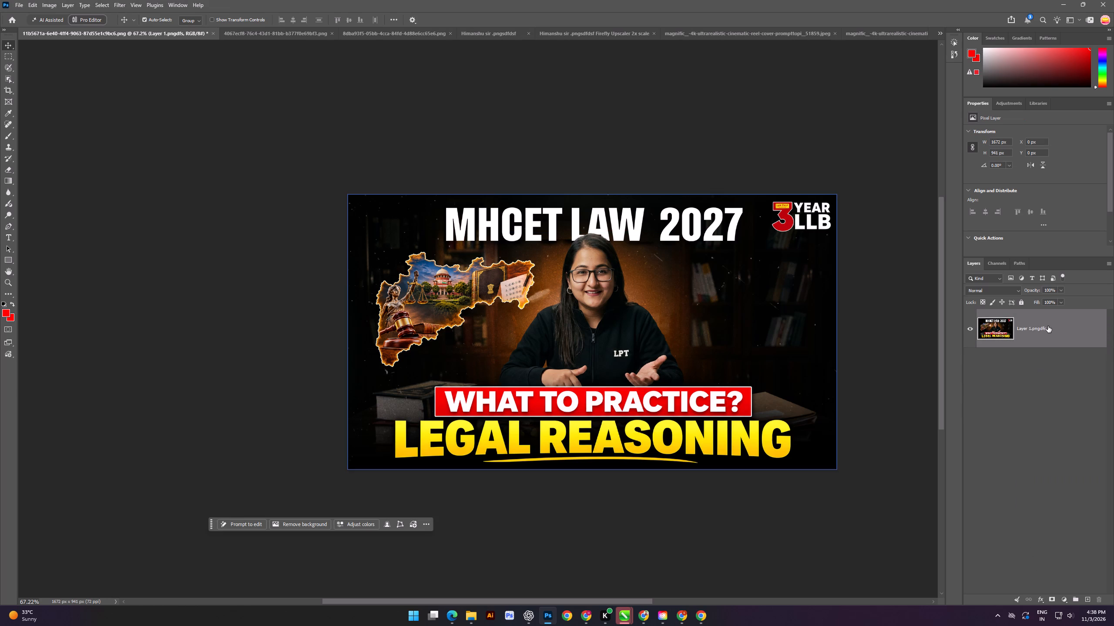
right_click(1048, 326)
click(1066, 501)
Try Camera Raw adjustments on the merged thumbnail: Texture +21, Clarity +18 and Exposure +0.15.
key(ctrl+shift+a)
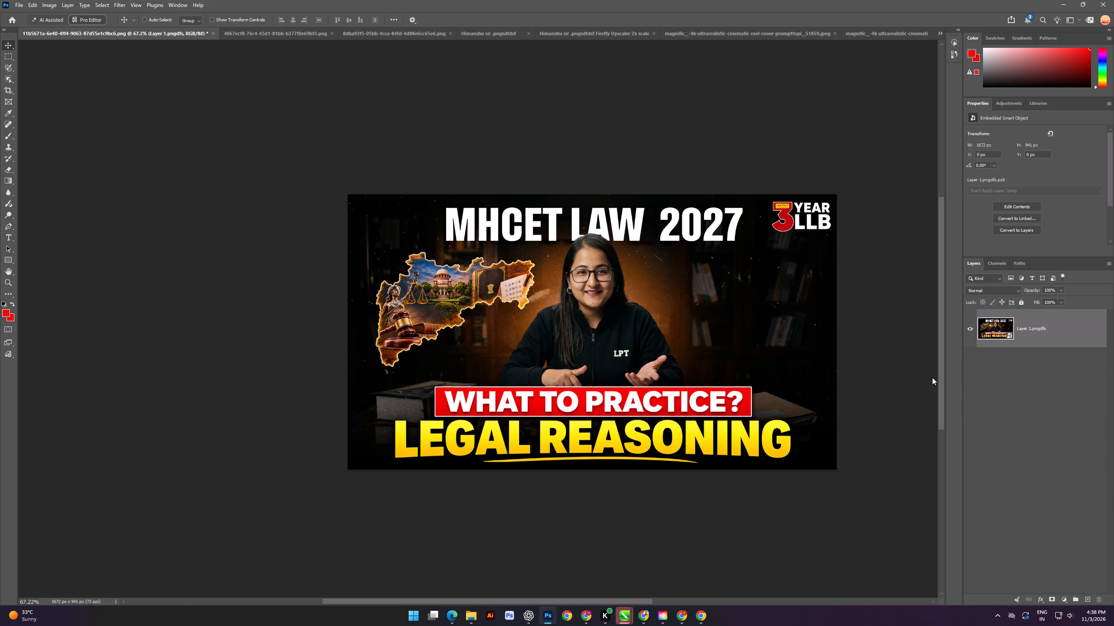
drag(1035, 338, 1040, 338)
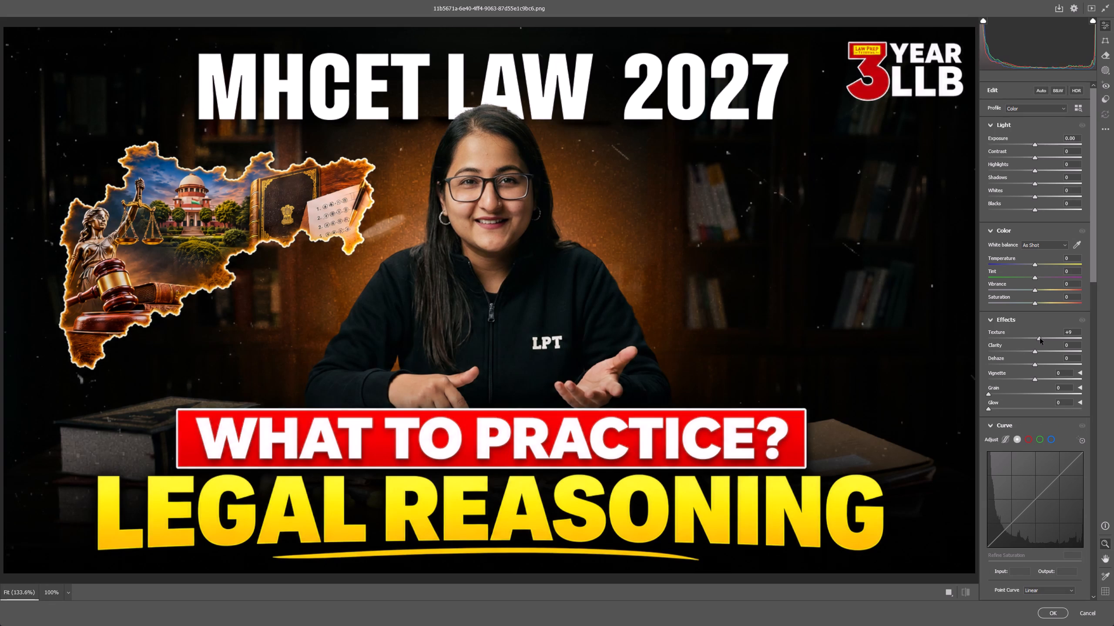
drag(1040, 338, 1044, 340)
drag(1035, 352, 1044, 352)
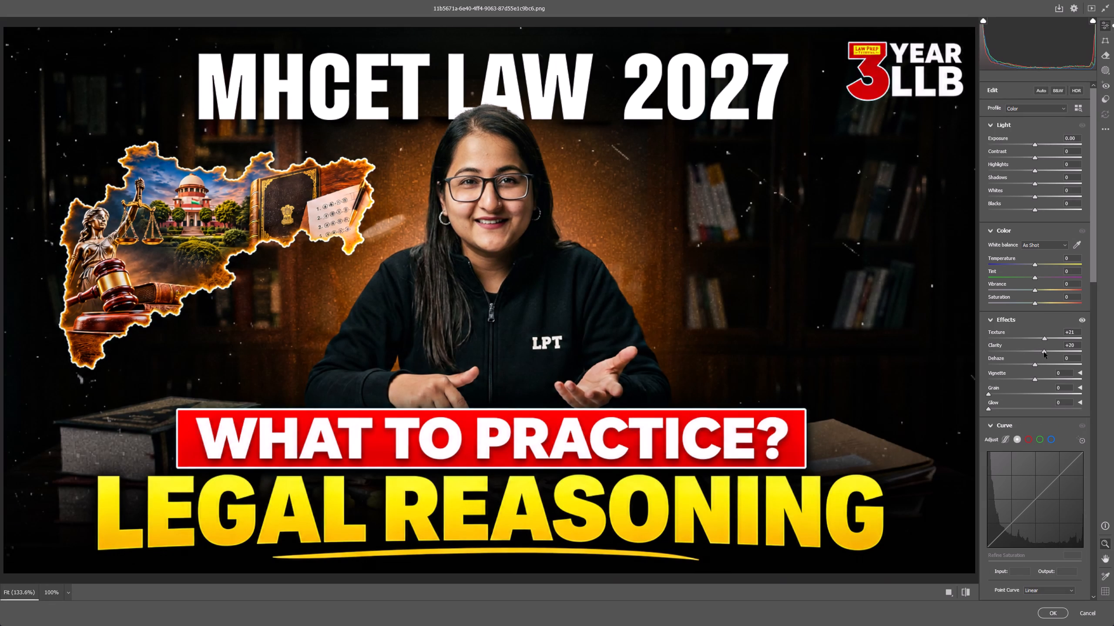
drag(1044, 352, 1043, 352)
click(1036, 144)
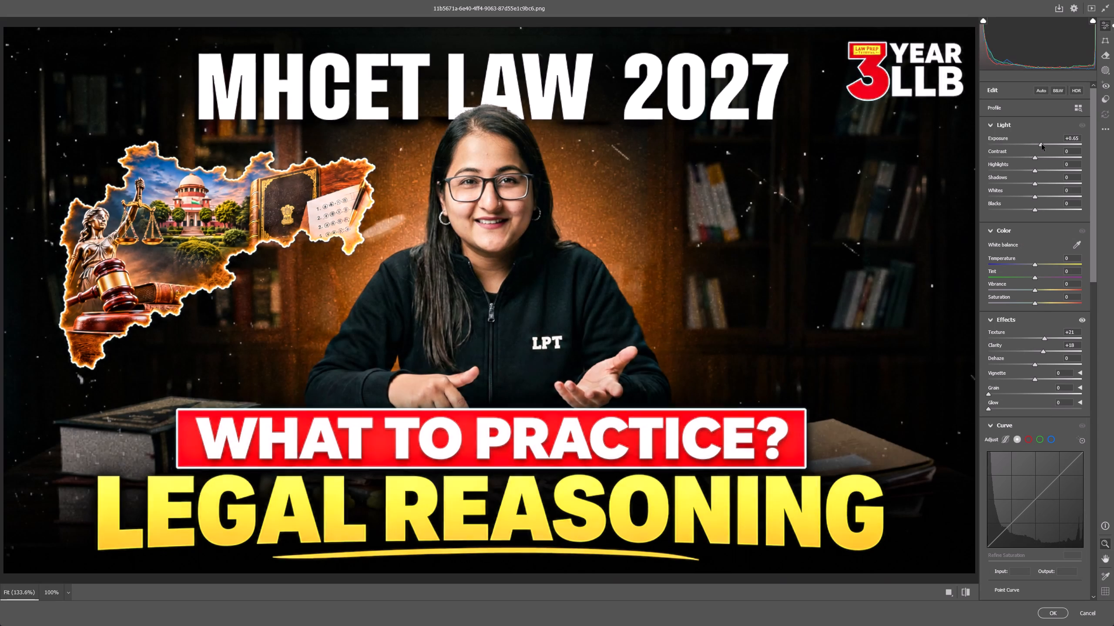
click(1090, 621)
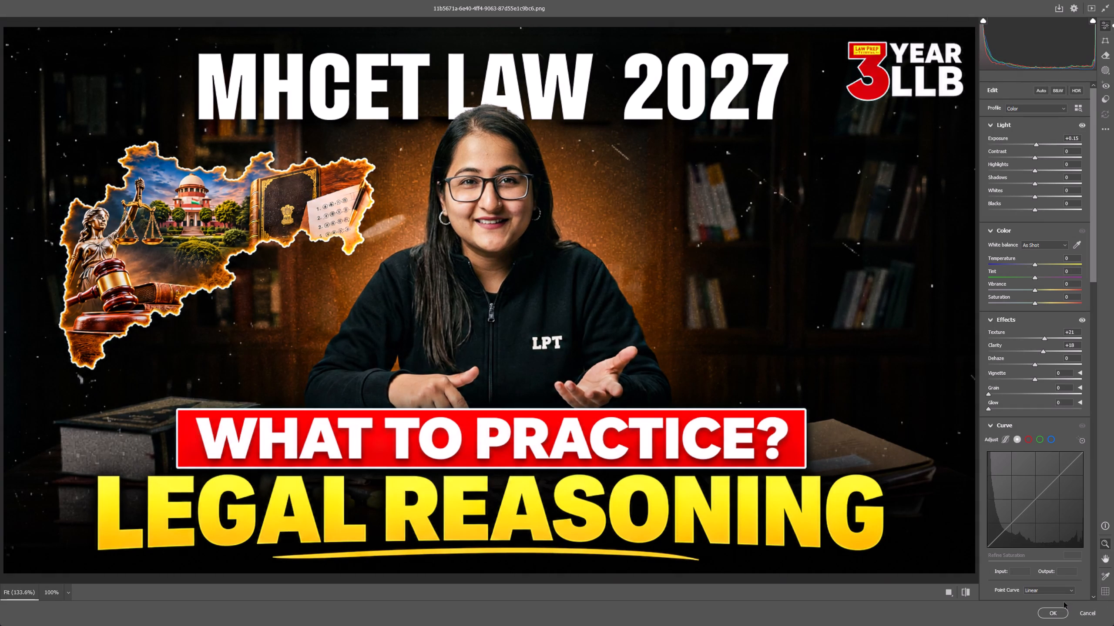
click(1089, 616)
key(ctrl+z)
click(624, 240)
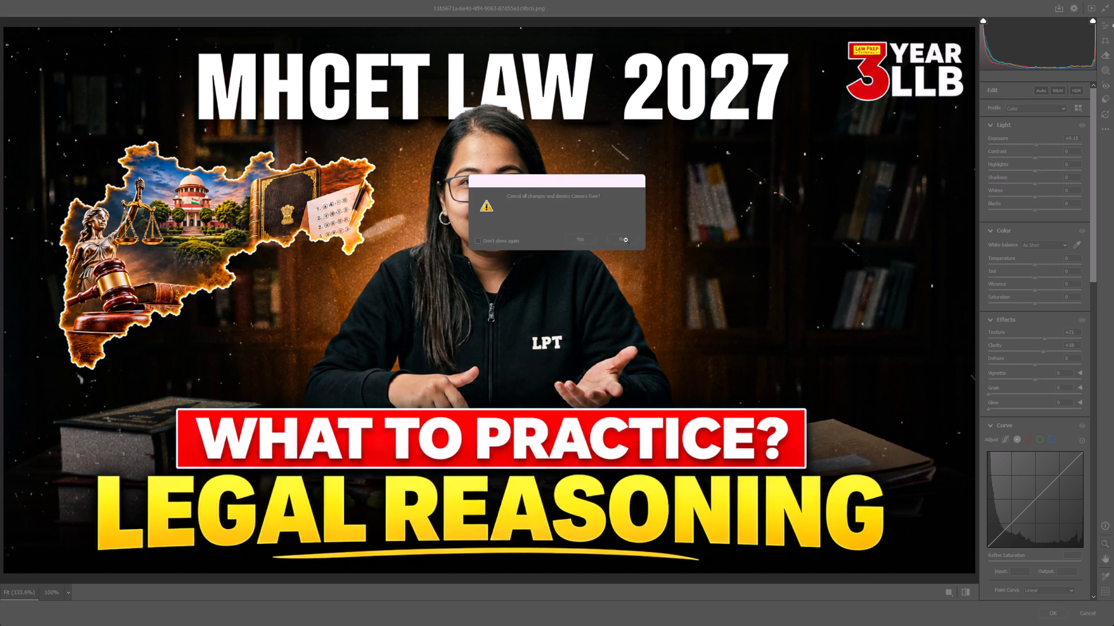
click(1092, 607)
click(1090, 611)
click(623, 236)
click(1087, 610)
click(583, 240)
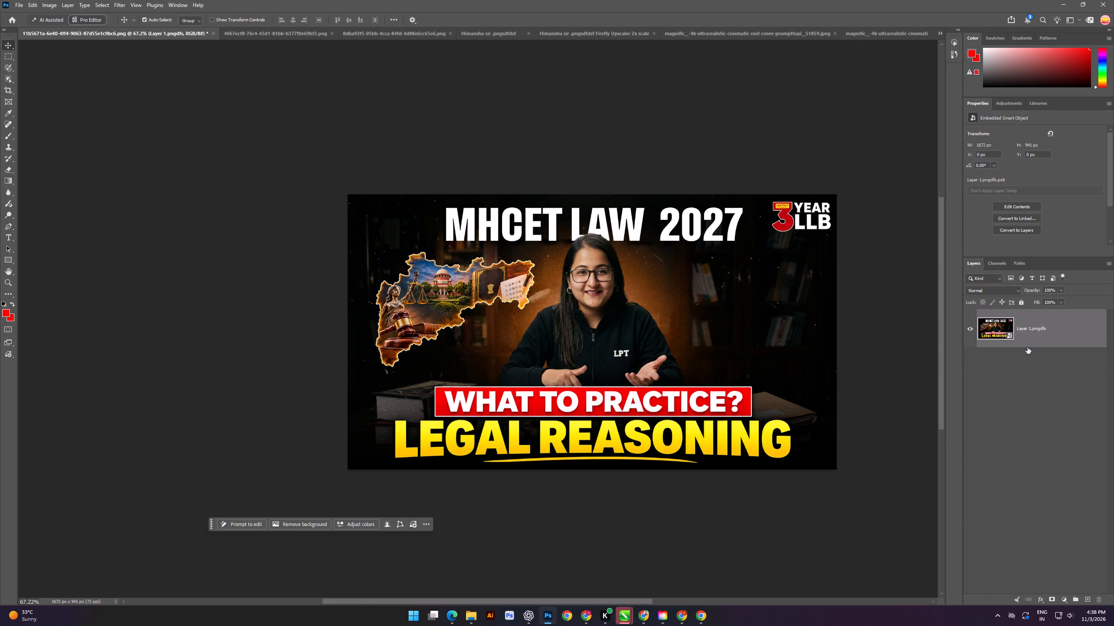
Run Generative Upscale on the thumbnail with the Firefly Upscaler model at 2x scale.
click(45, 8)
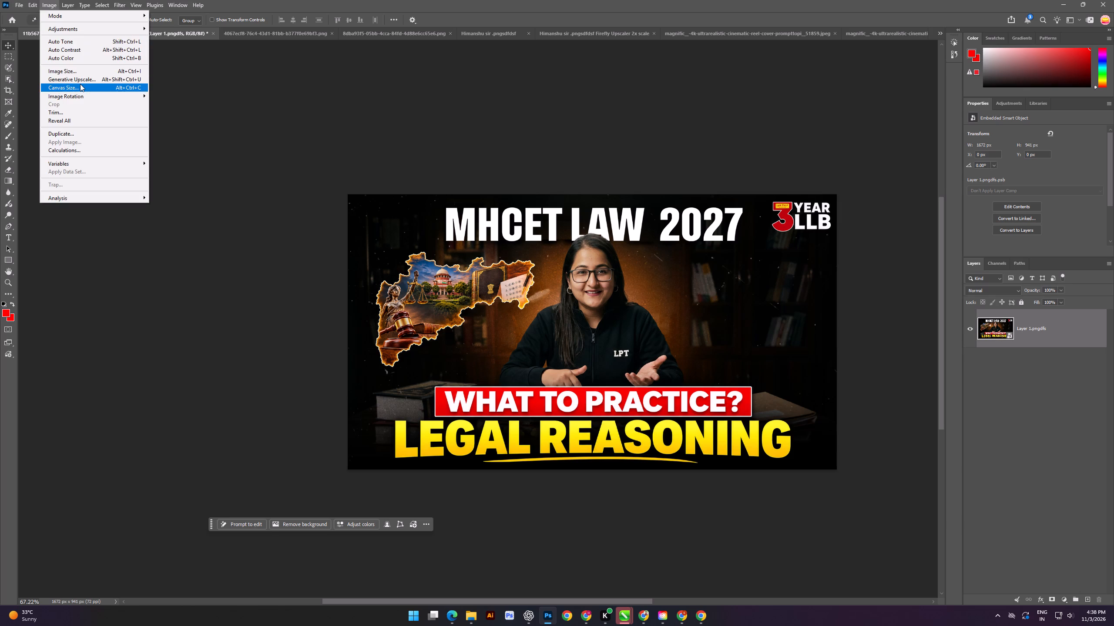
click(80, 84)
click(503, 185)
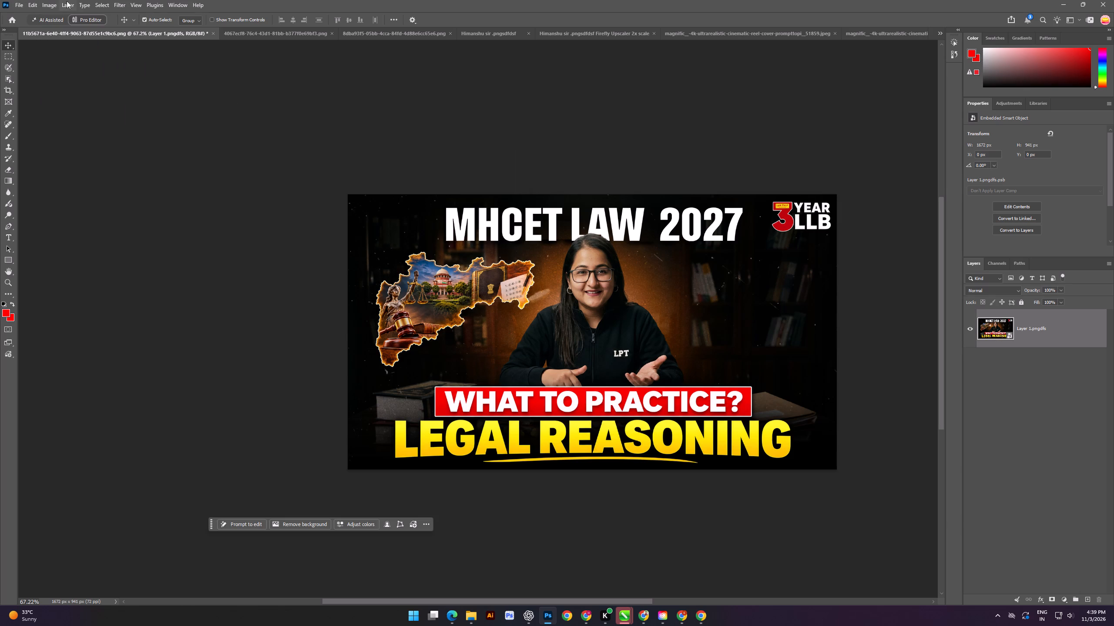
click(67, 0)
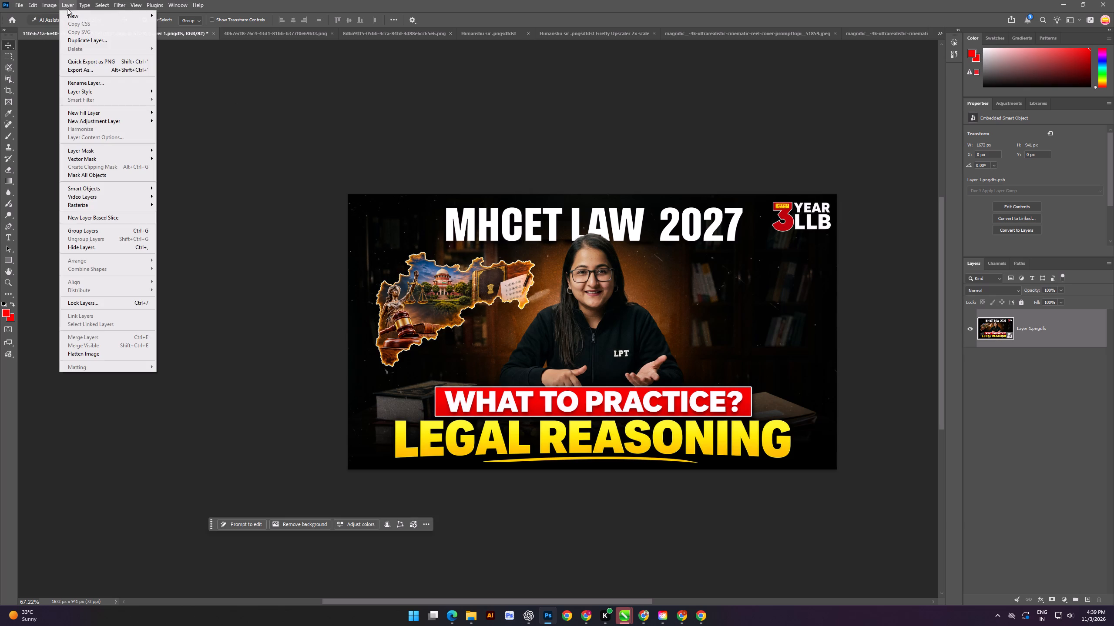
click(67, 76)
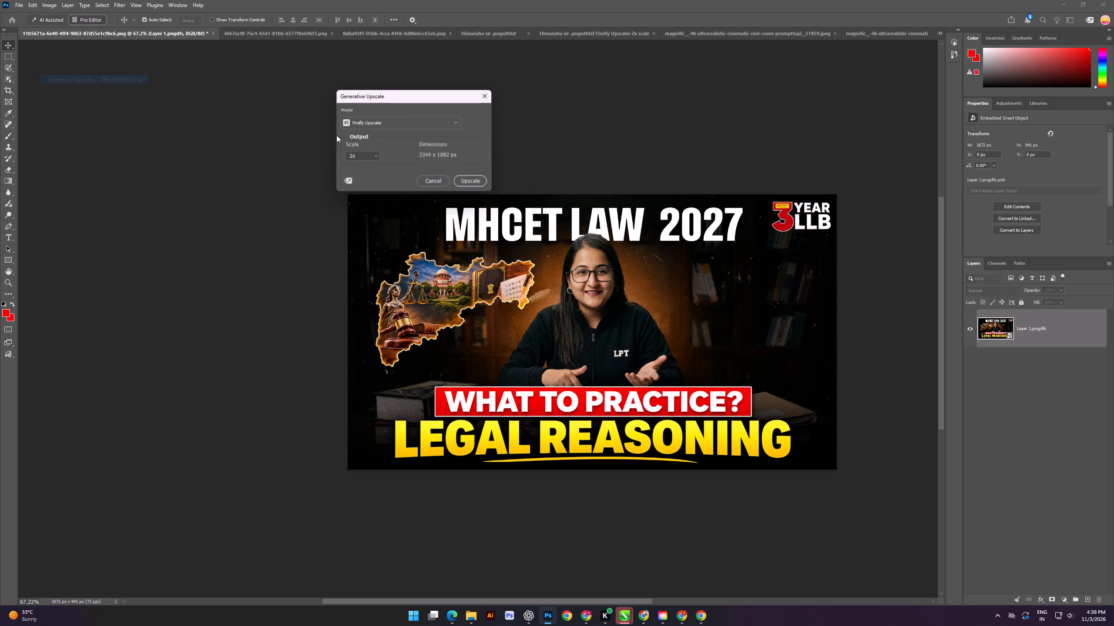
click(456, 179)
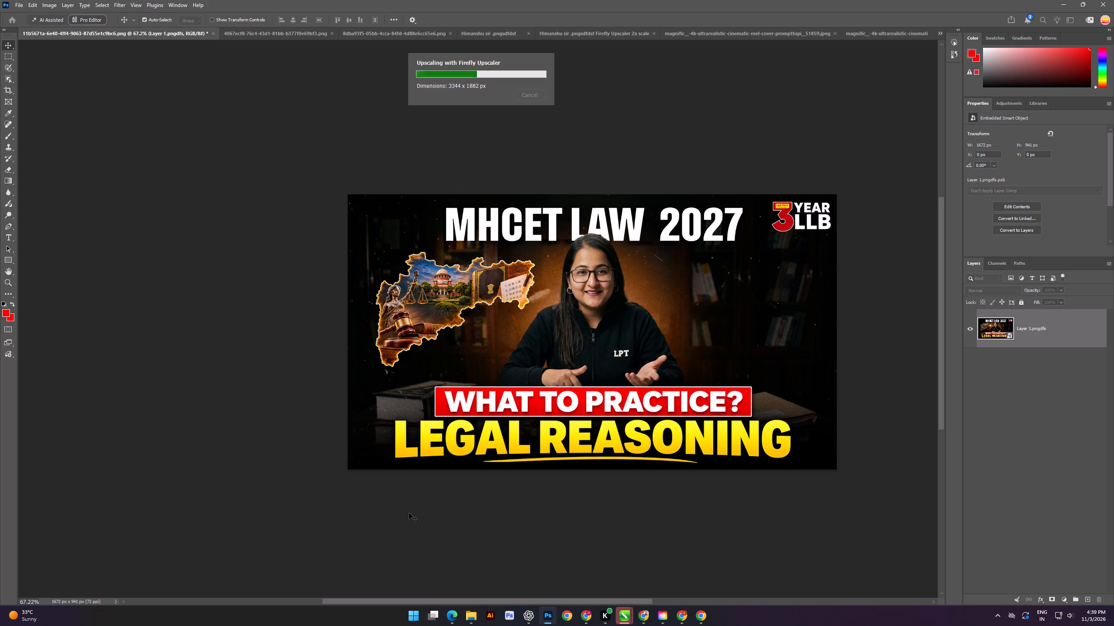
Apply Camera Raw to the upscaled thumbnail layer with Texture +24, Grain 12, Clarity +13, Exposure +0.10, Whites +15 and slightly raised Blacks.
scroll(928, 303, down, 1)
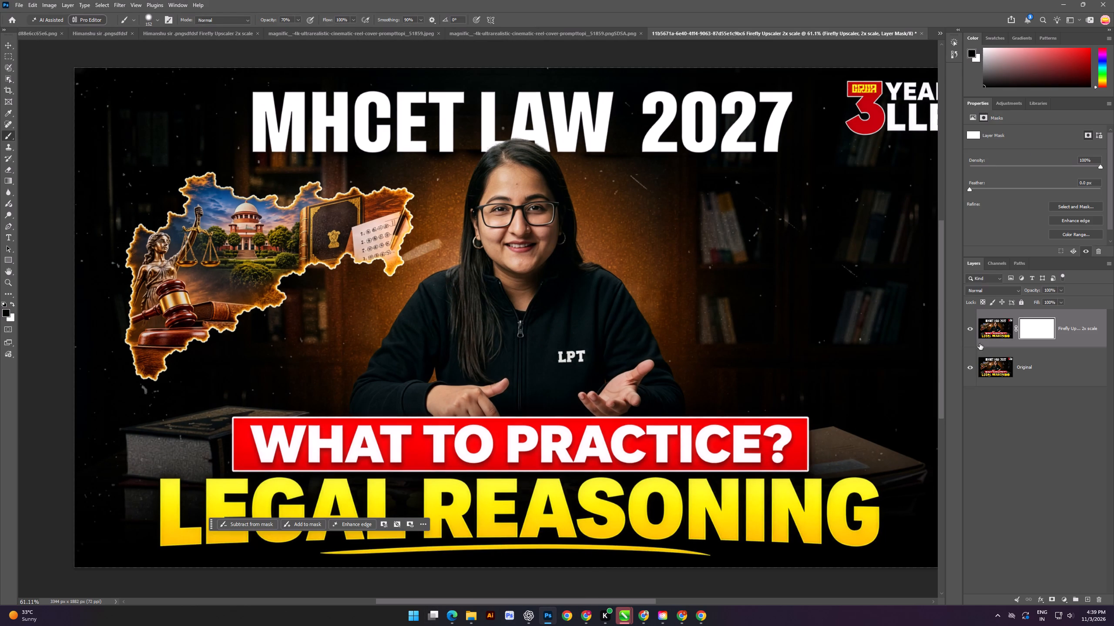
click(997, 337)
key(ctrl+shift+a)
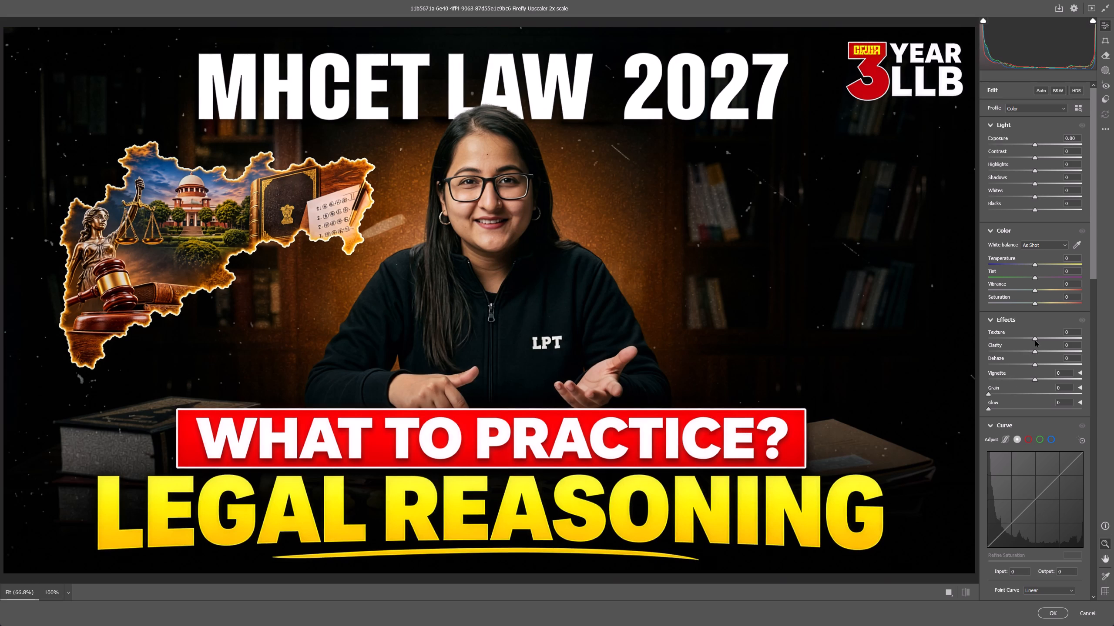
drag(1035, 340, 1047, 338)
click(1000, 395)
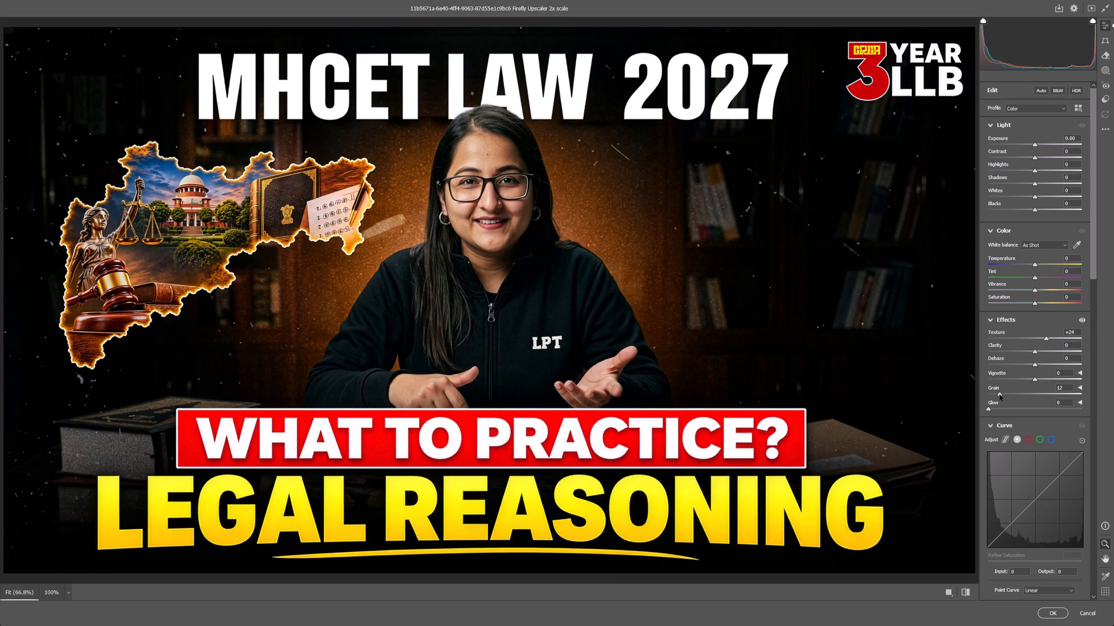
drag(1037, 351, 1043, 350)
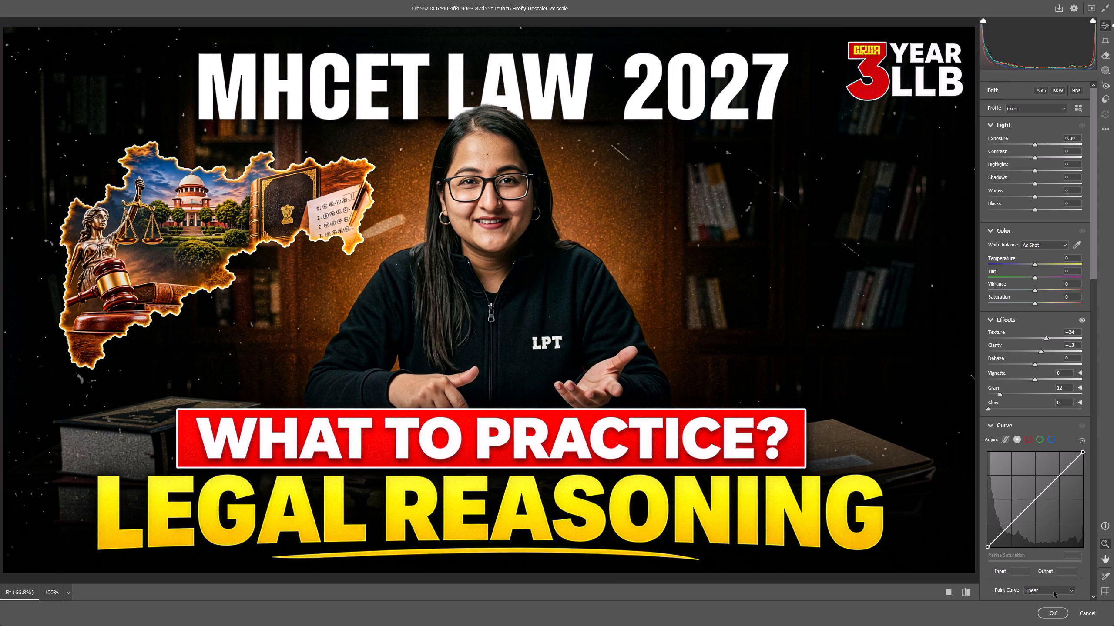
click(1037, 143)
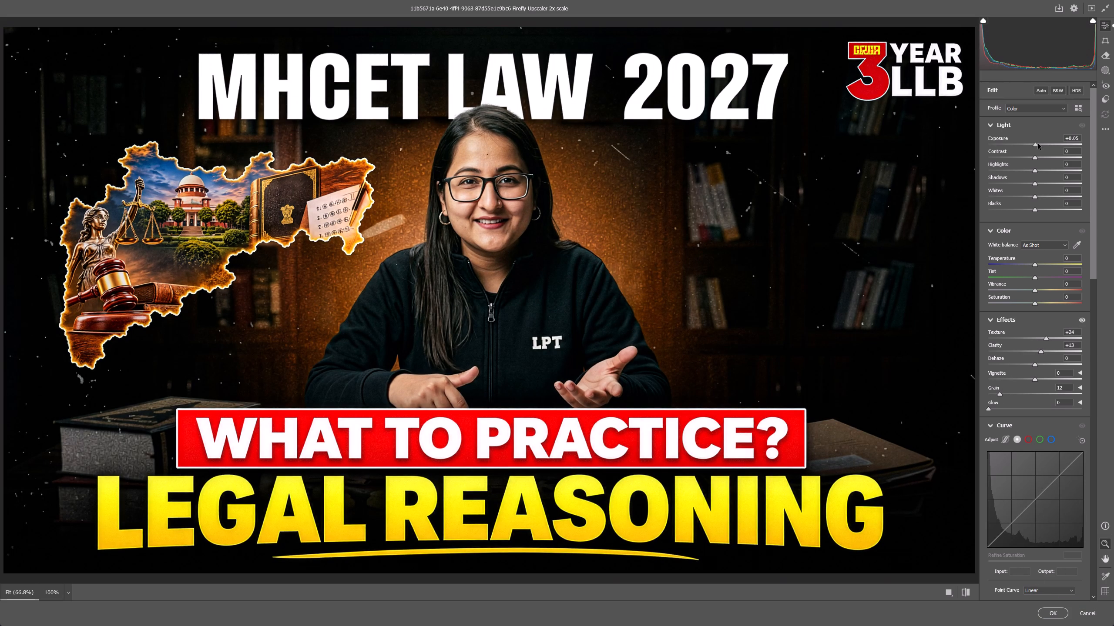
drag(1033, 197, 1040, 196)
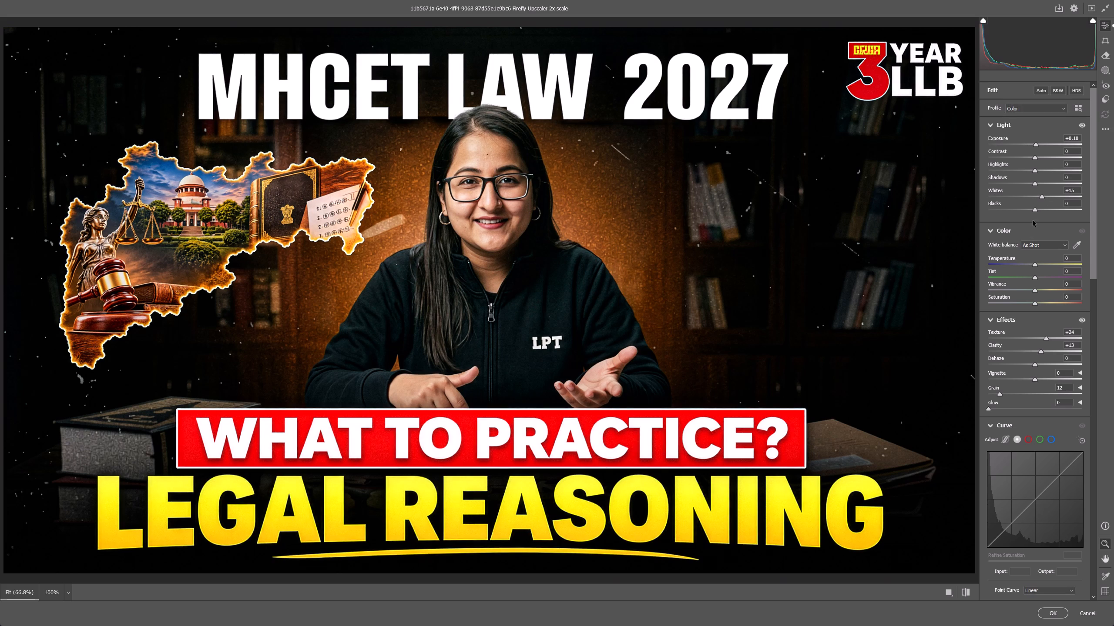
drag(1033, 212, 1040, 212)
click(1058, 613)
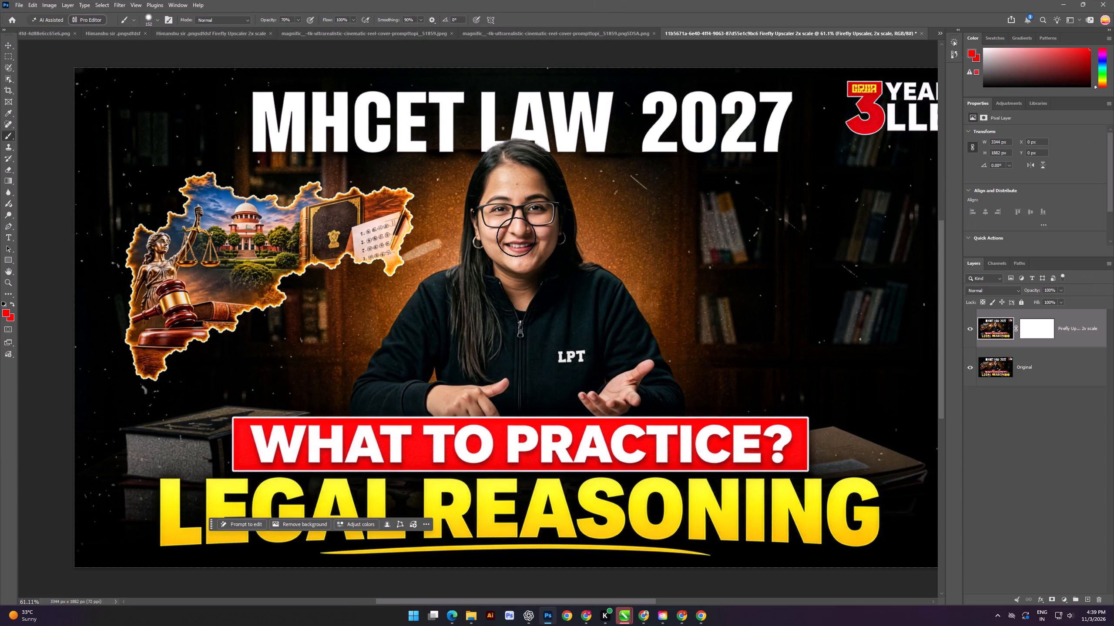
Resize the thumbnail image, entering a width of 1920 px followed by a resolution of 118 pixels/inch with resampling on.
click(45, 0)
click(80, 69)
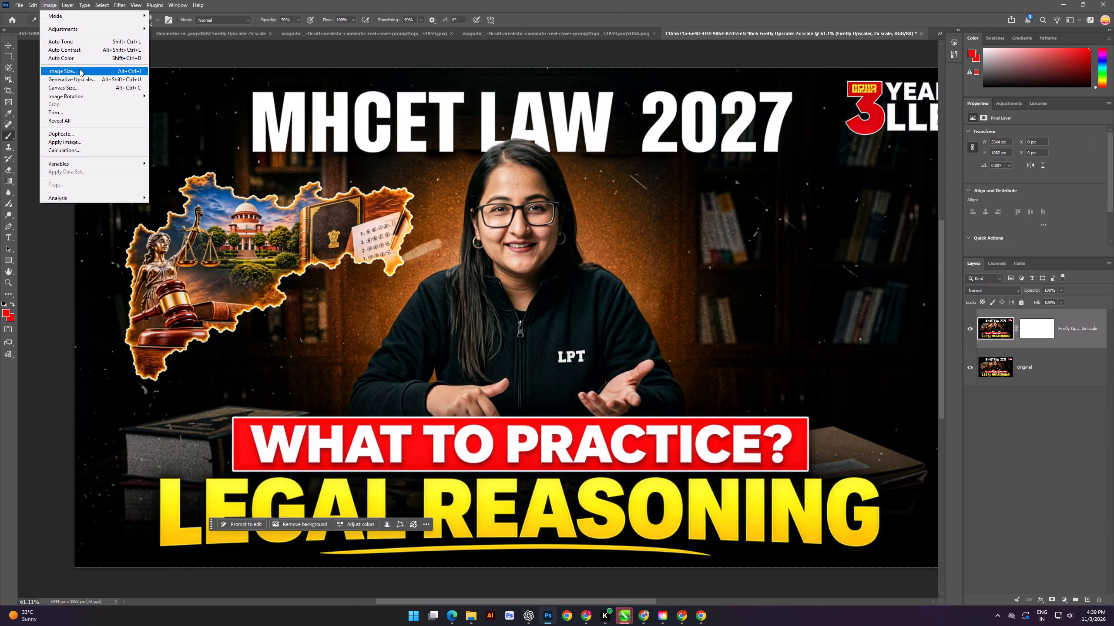
text(1920)
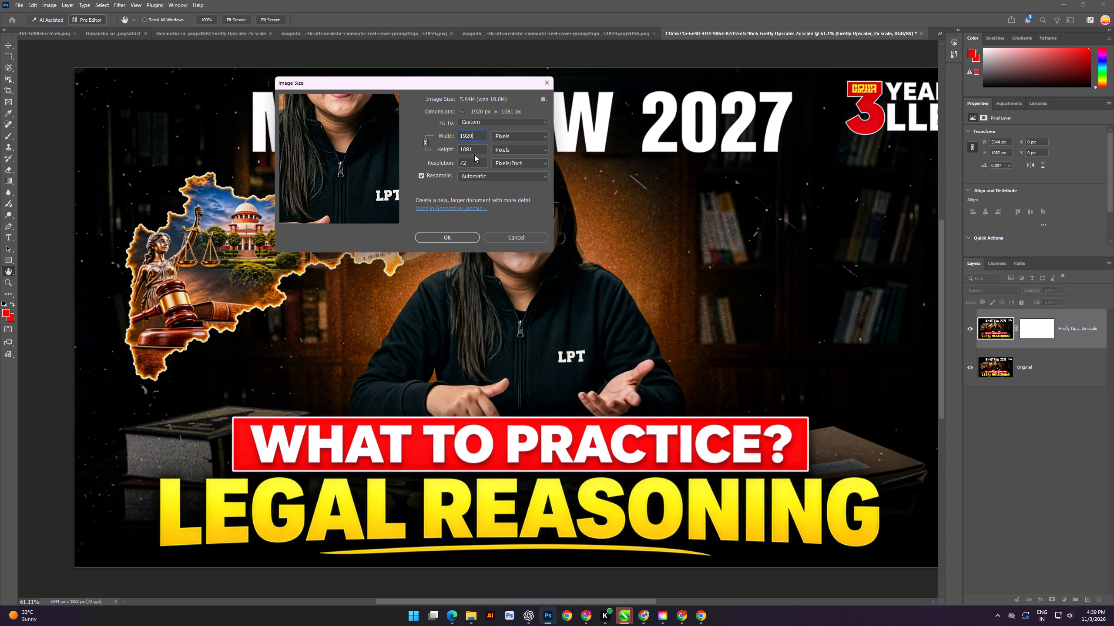
drag(473, 162, 450, 169)
text(120)
key(BackSpace)
key(BackSpace)
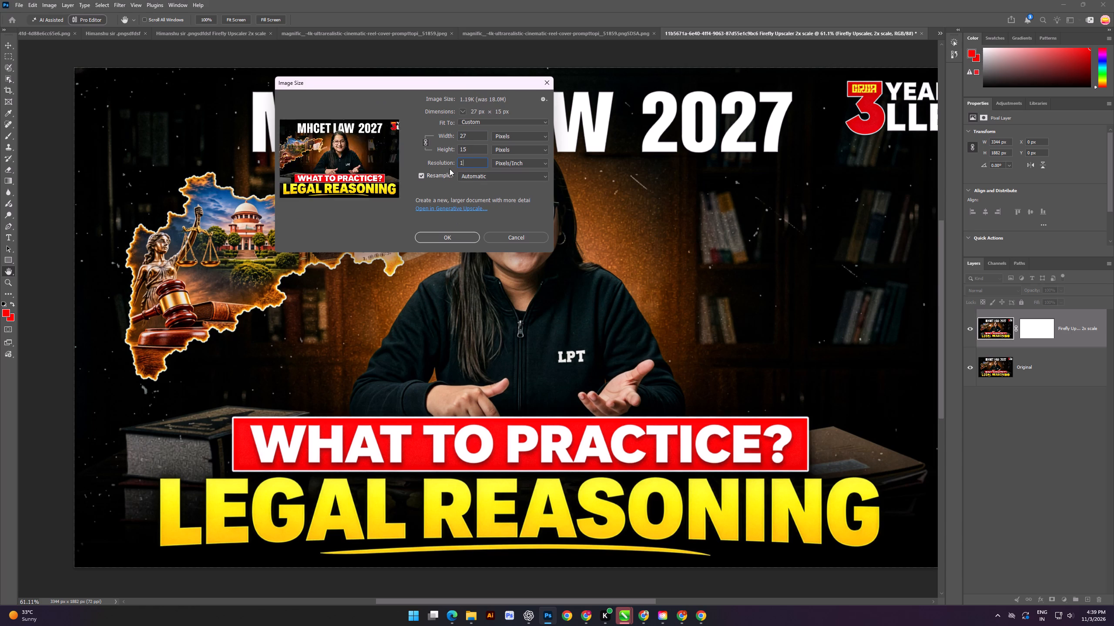
text(18)
key(Return)
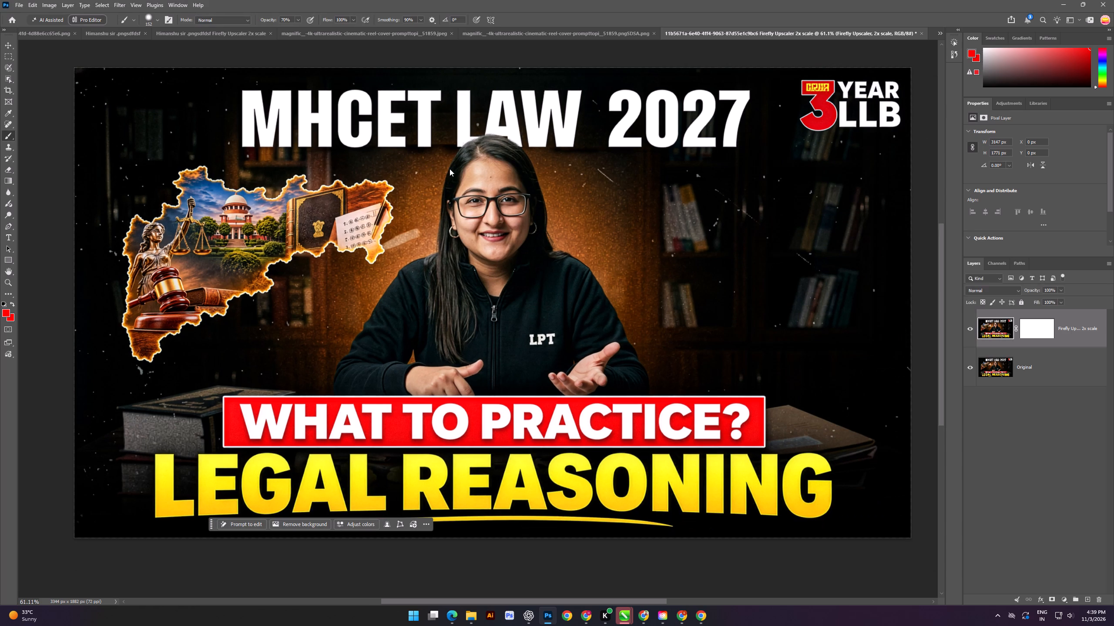
Quick-export the thumbnail as a PNG to Downloads, replacing the existing Legal Reasoning image whose file name starts with 11b5671a.
click(22, 5)
click(41, 153)
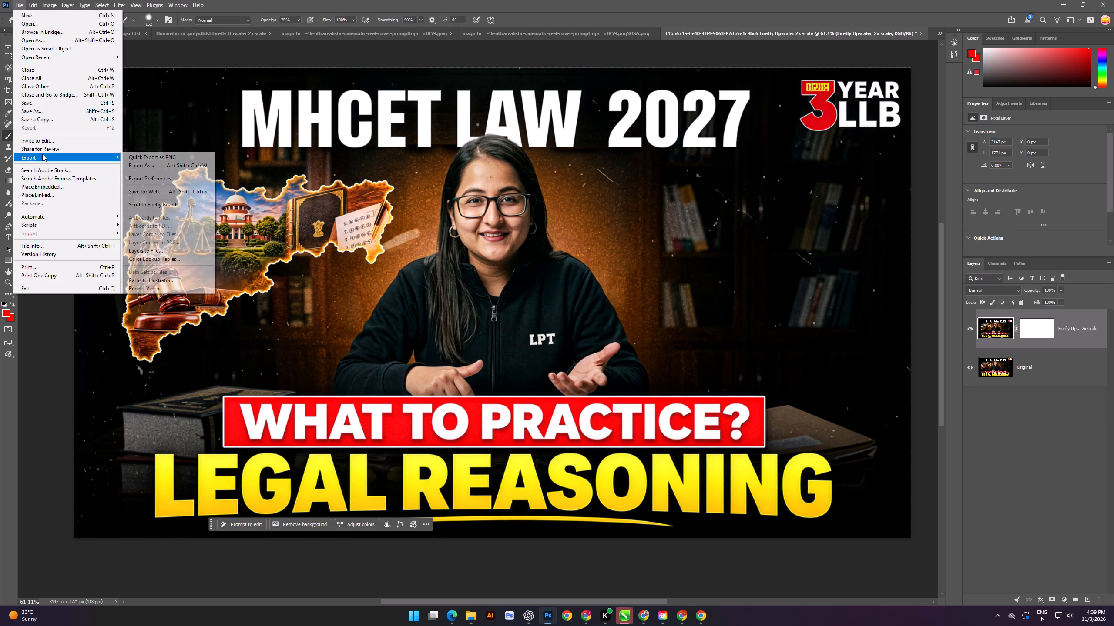
click(131, 158)
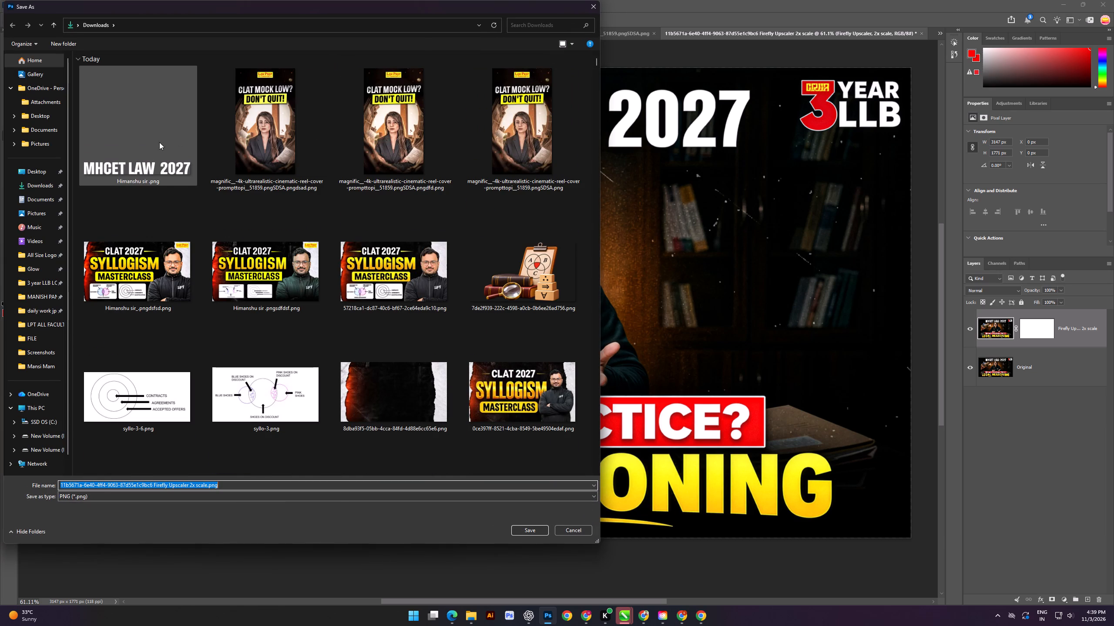
scroll(511, 355, down, 2)
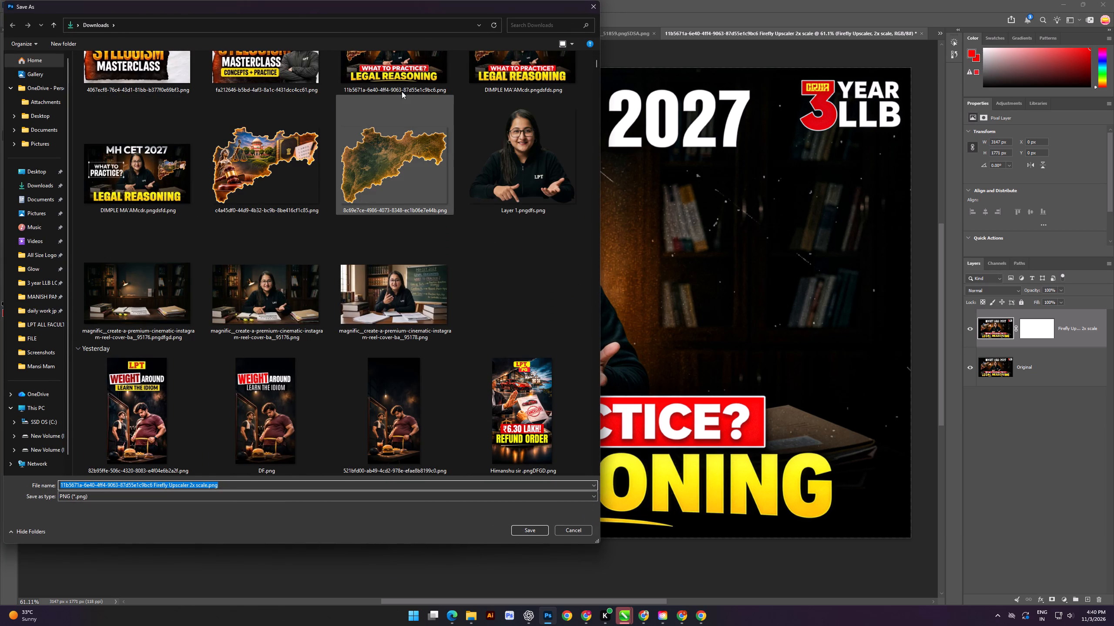
double_click(394, 74)
click(584, 306)
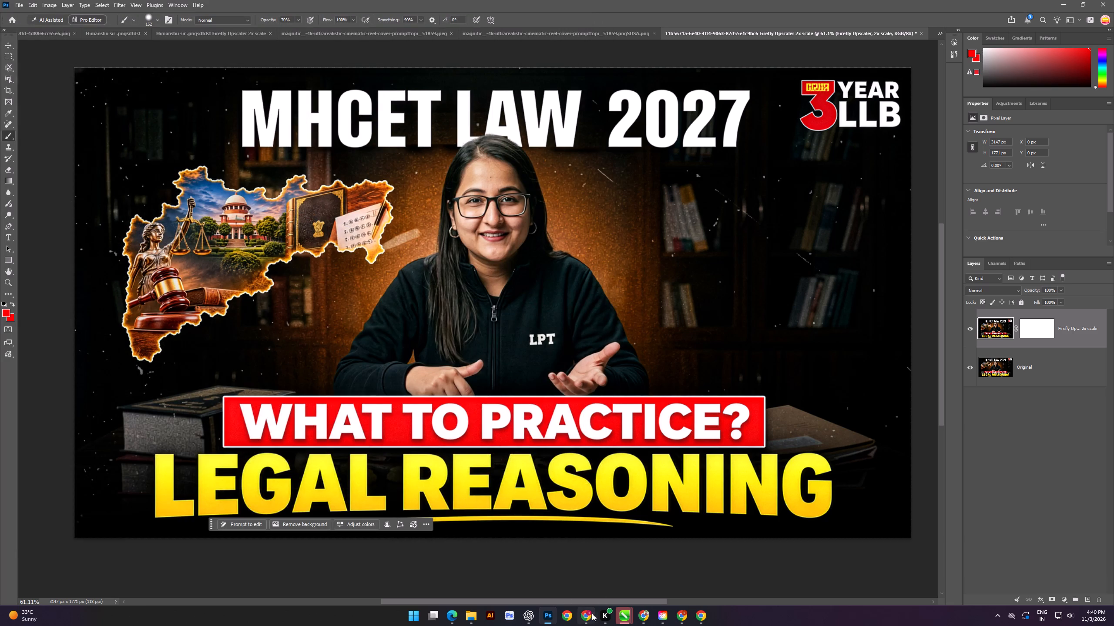